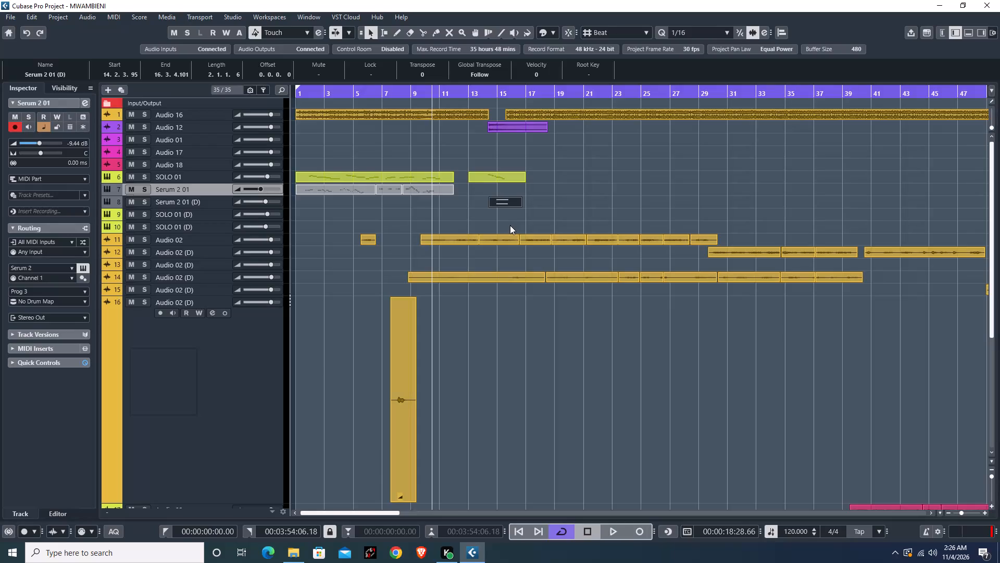
Play back the arrangement repeatedly between about bars 12 and 19 to review how the solo, Serum and vocal parts fit.
key("space")
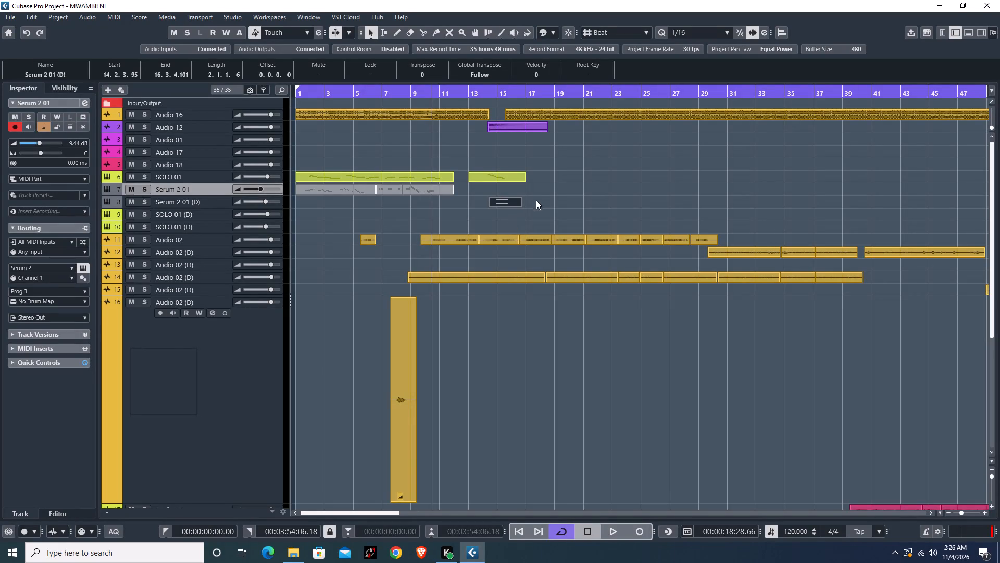
left_click(539, 198)
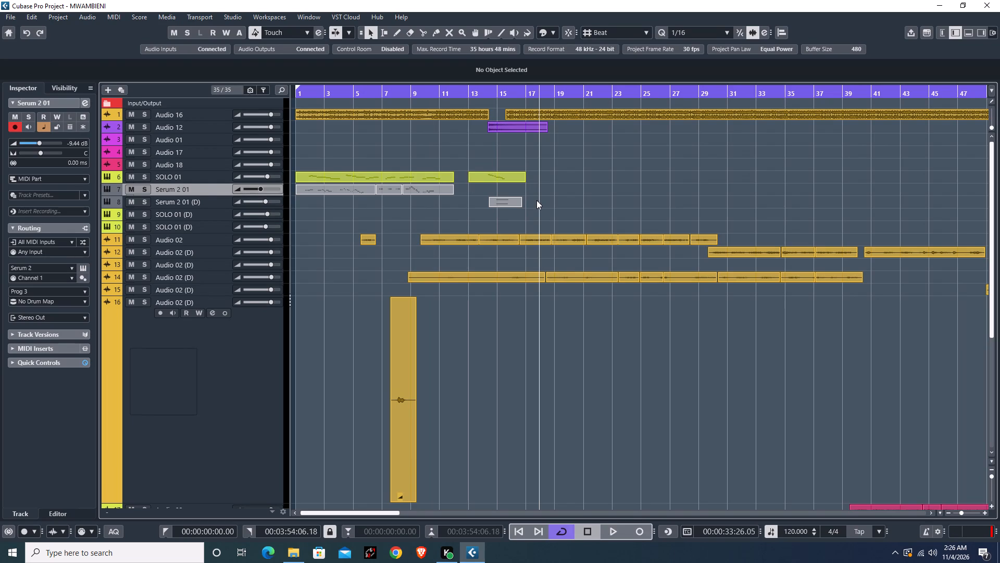
key("space")
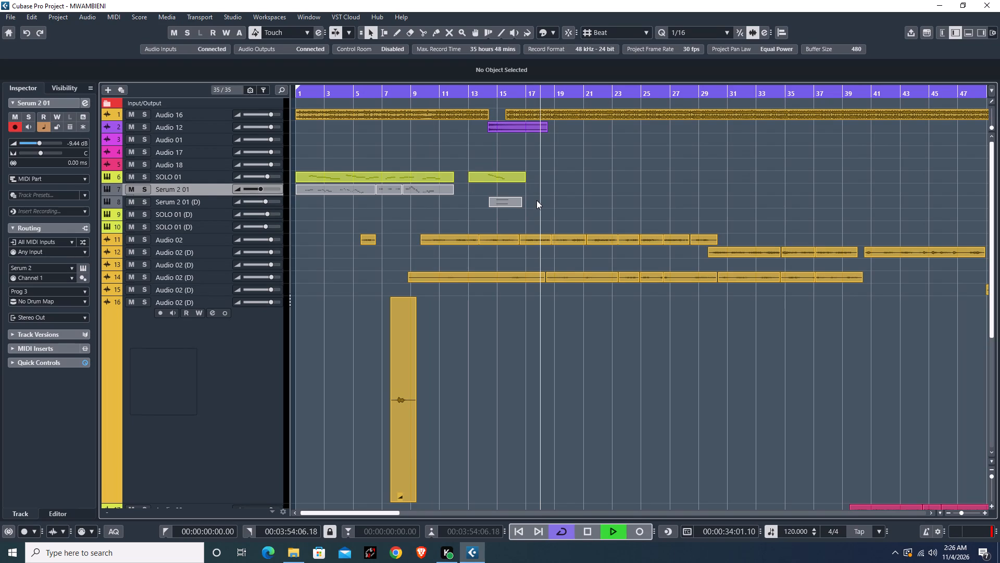
key("space")
key("space")
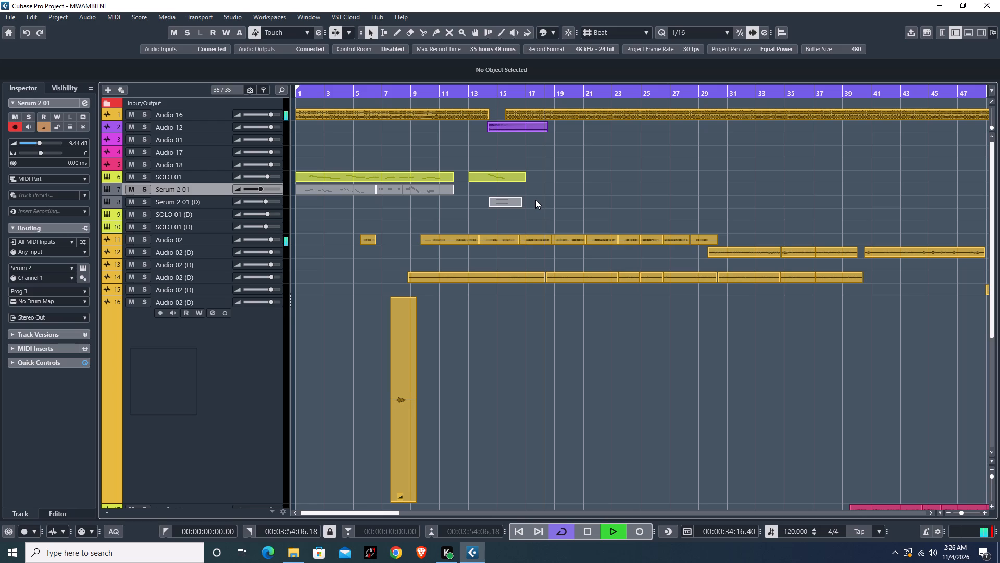
left_click(480, 90)
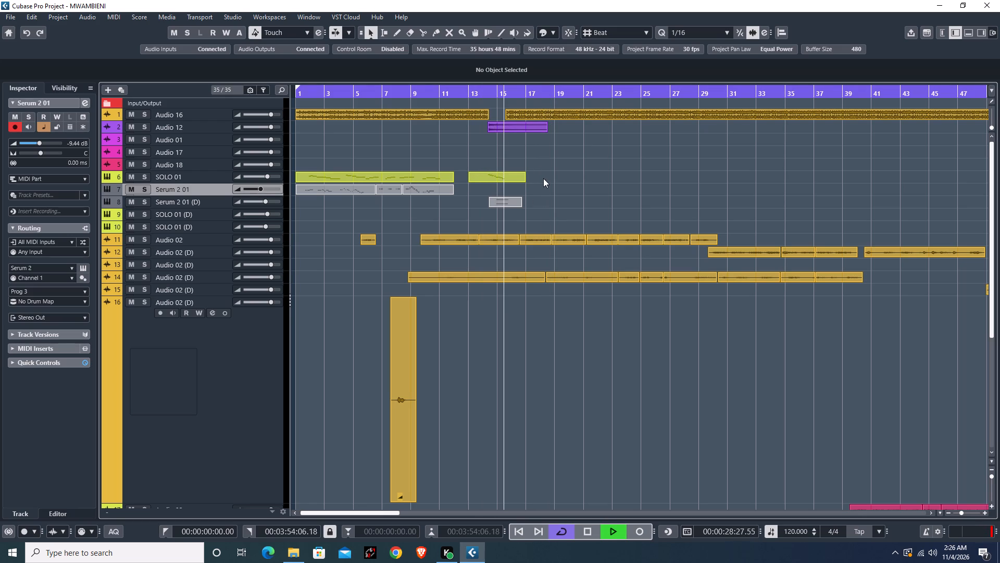
key("space")
left_click(532, 154)
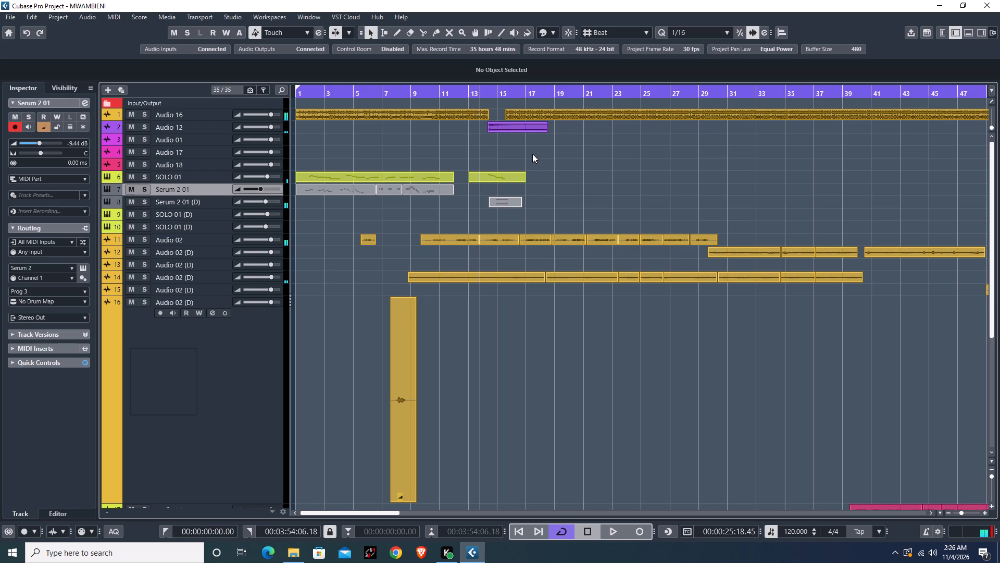
left_click(452, 103)
key("space")
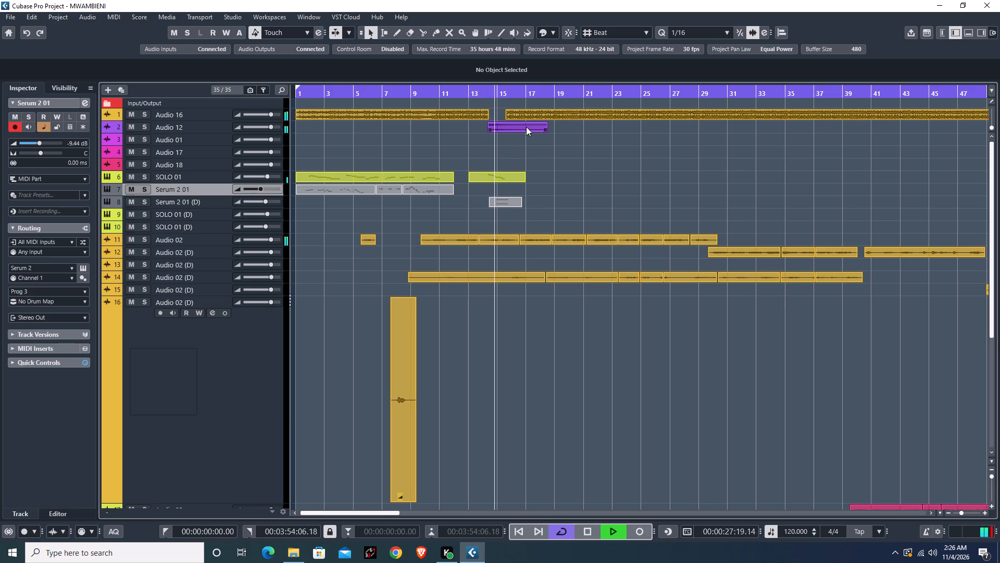
left_click(469, 95)
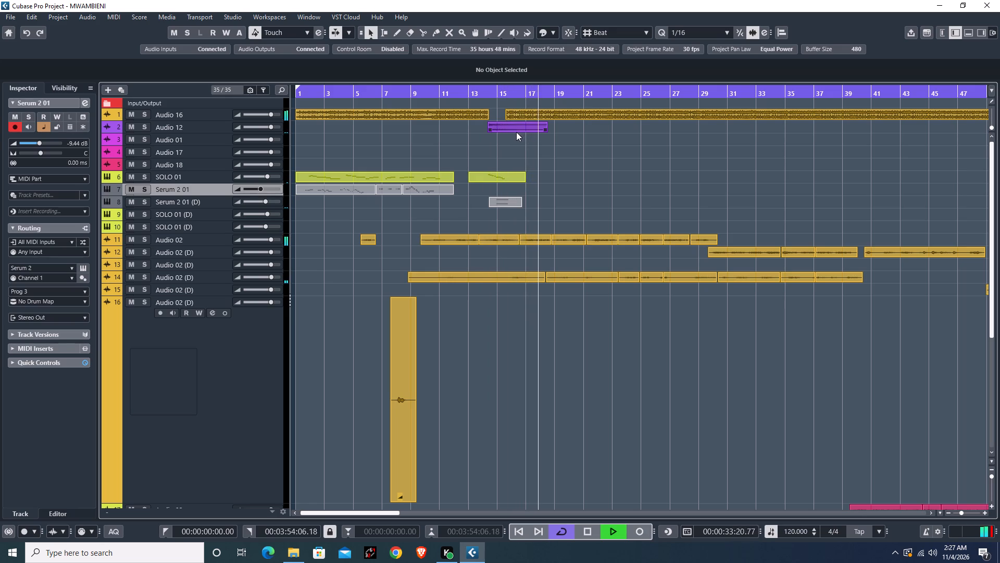
Select the first Audio 02 track (track 11), enlarge its row to show the waveforms, and stop playback.
left_click(215, 242)
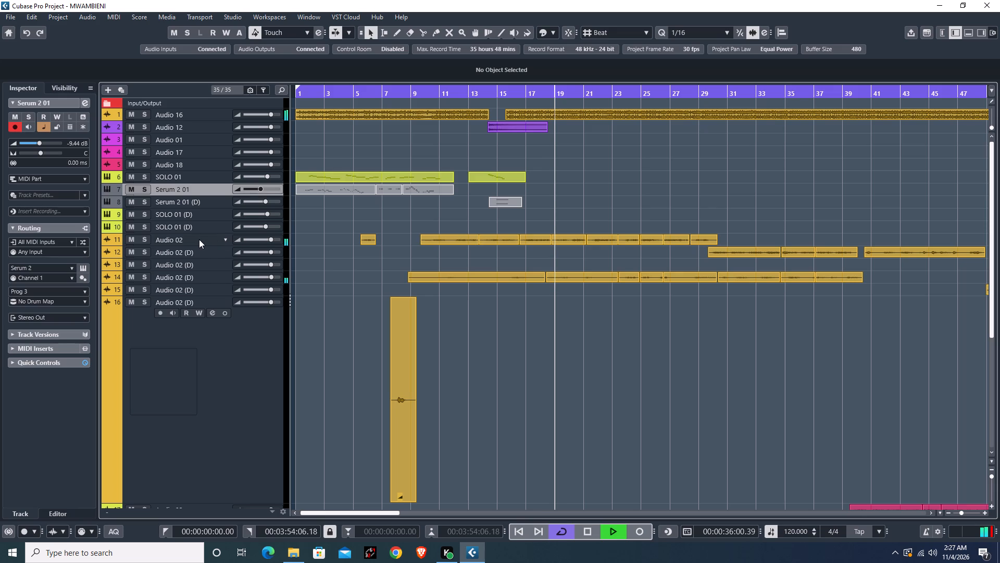
left_click(201, 238)
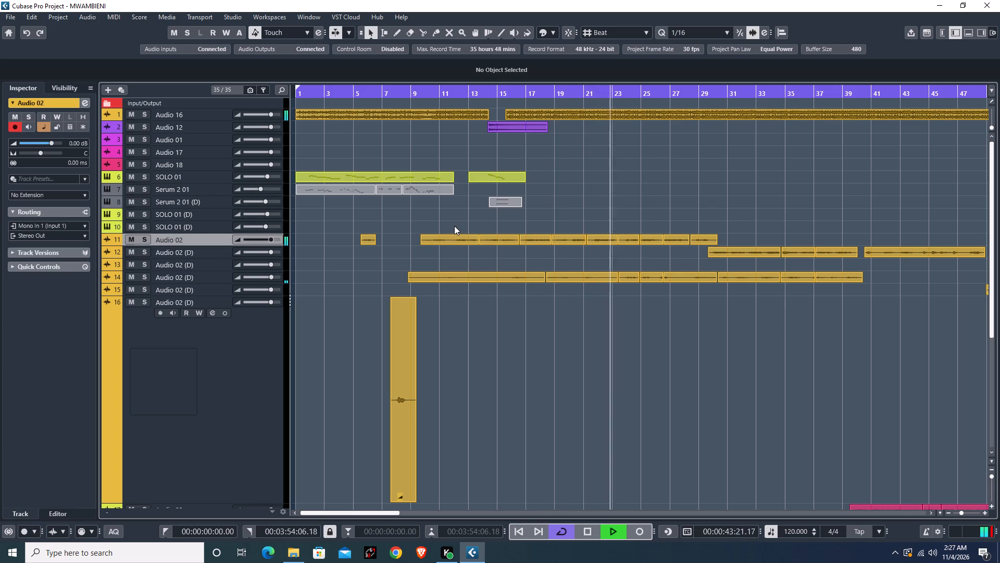
key("z")
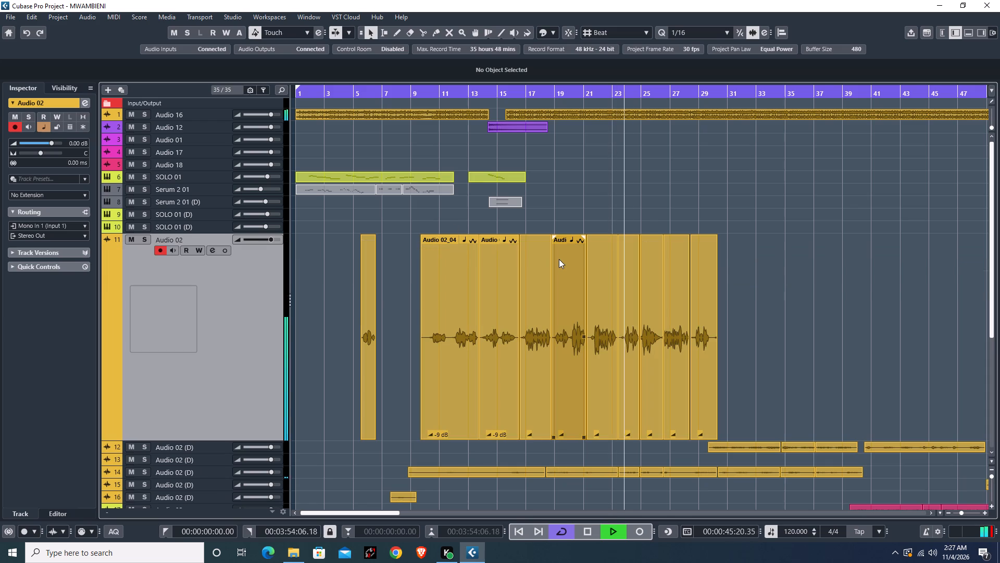
key("space")
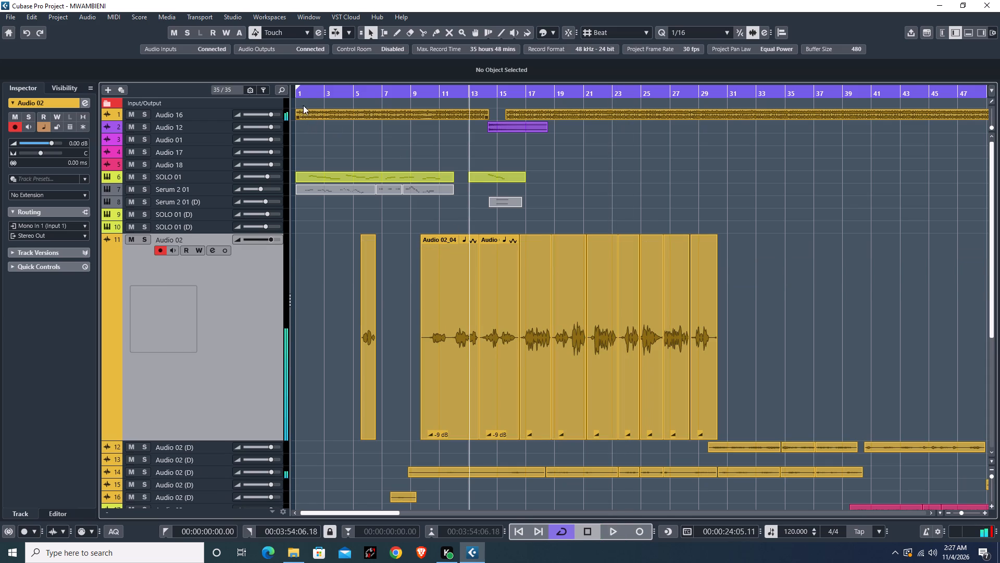
Play the arrangement from bar 1 to listen to the intro.
double_click(295, 94)
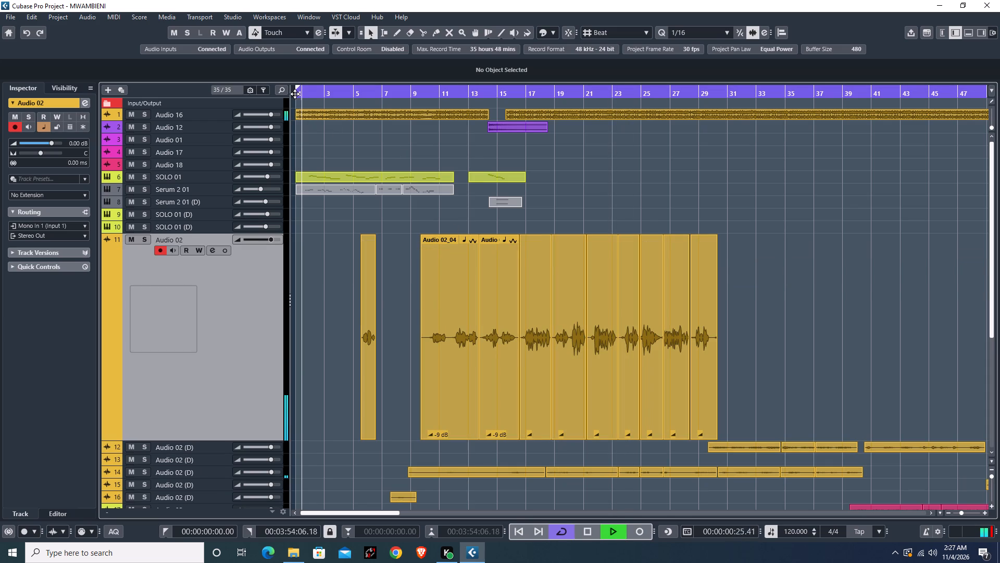
left_click(355, 198)
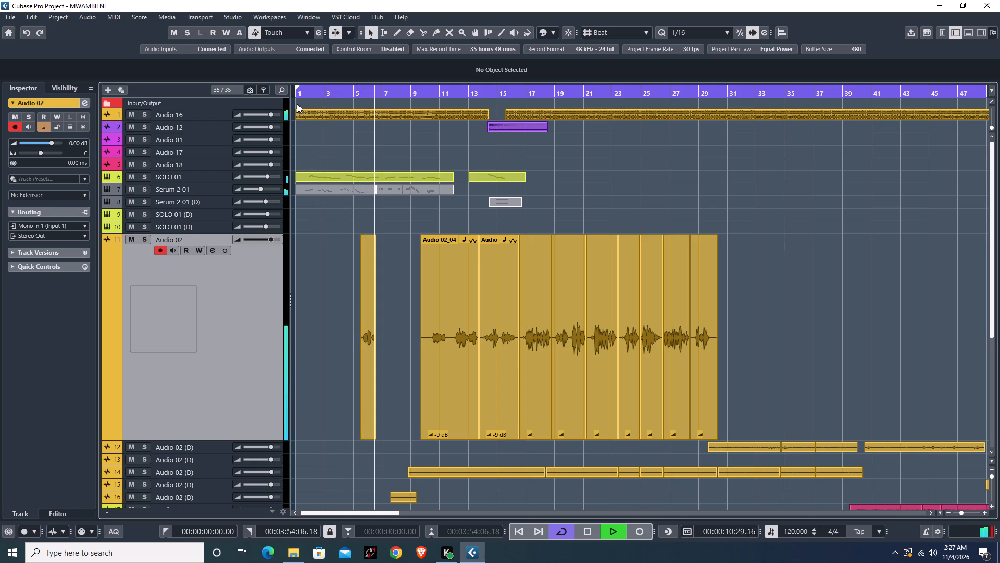
left_click(296, 123)
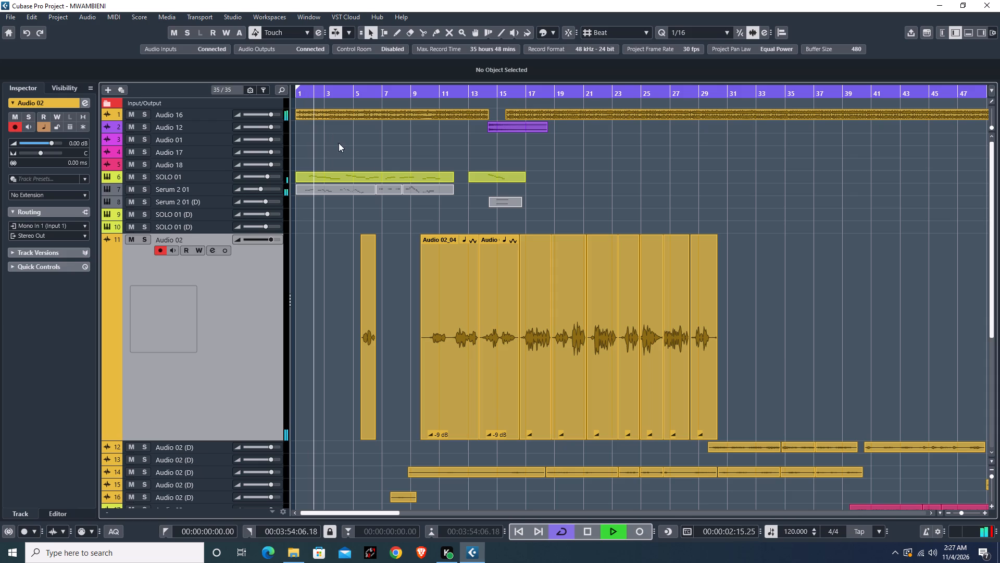
Select all the MIDI parts on the Serum 2 01 track, solo that track, and stop playback.
left_click_drag(467, 190, 369, 209)
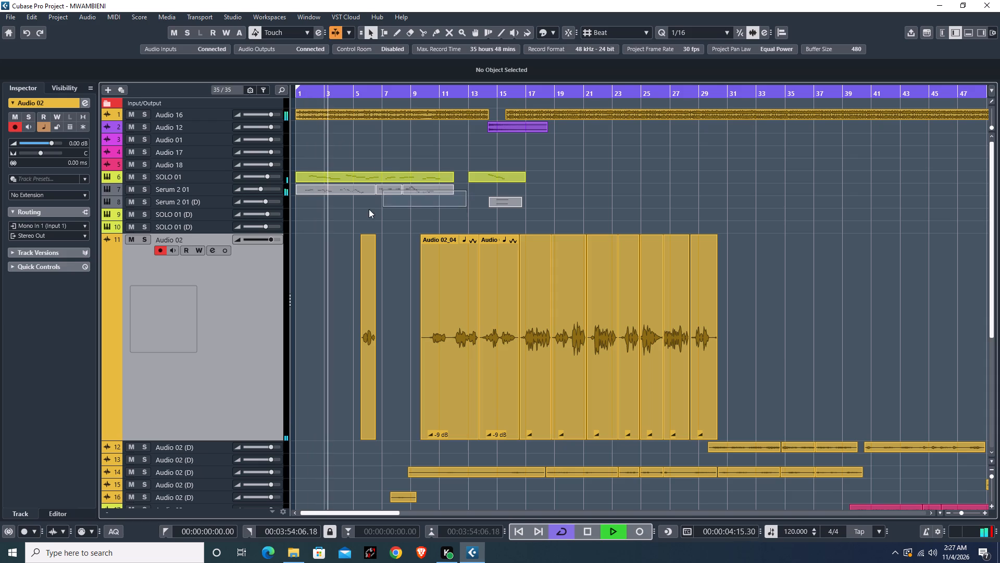
left_click_drag(369, 209, 316, 212)
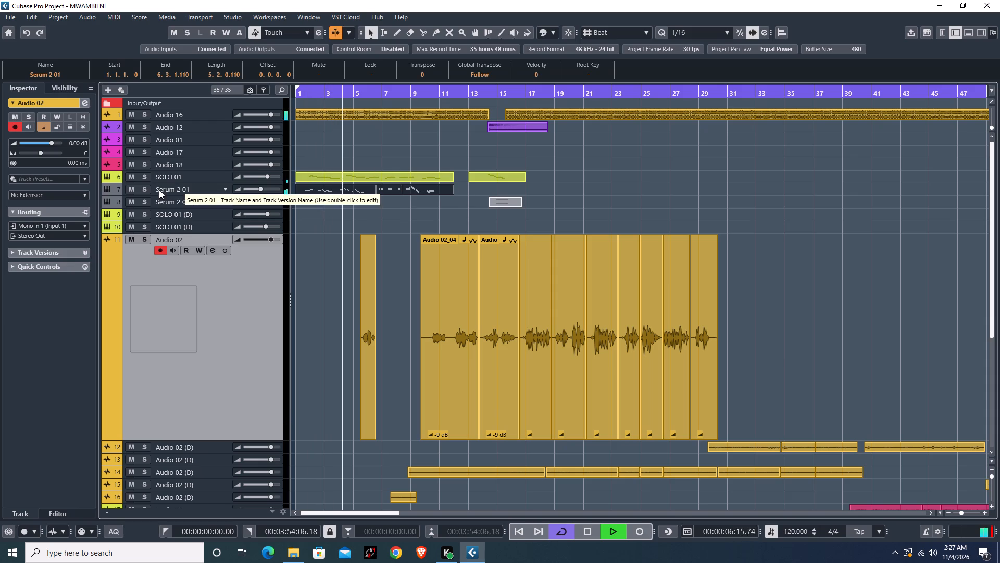
left_click(142, 190)
key("space")
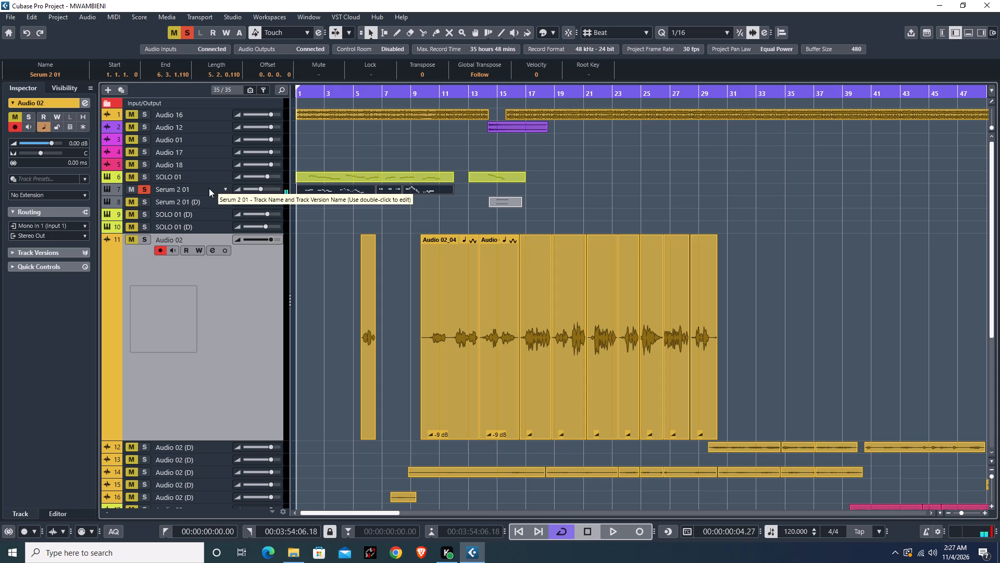
Load the factory piano preset PN - Piano Concert Hall into the Serum 2 instrument of the Serum 2 01 track.
left_click(207, 188)
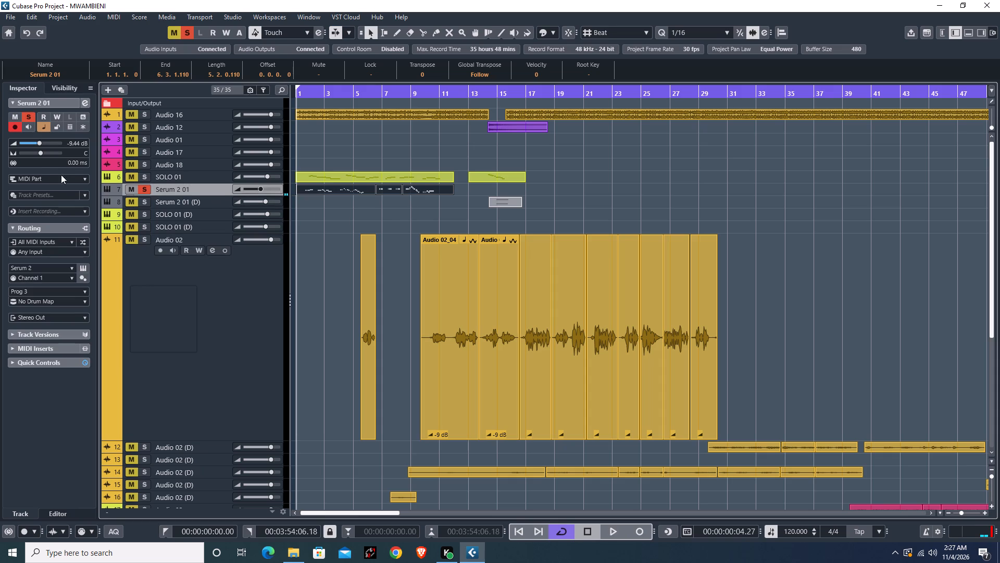
left_click(84, 268)
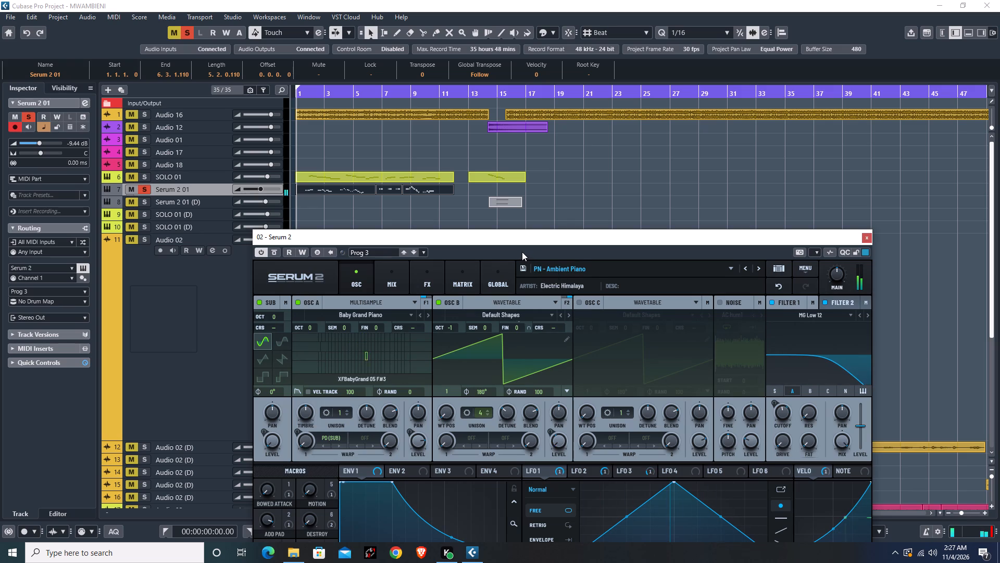
left_click(568, 268)
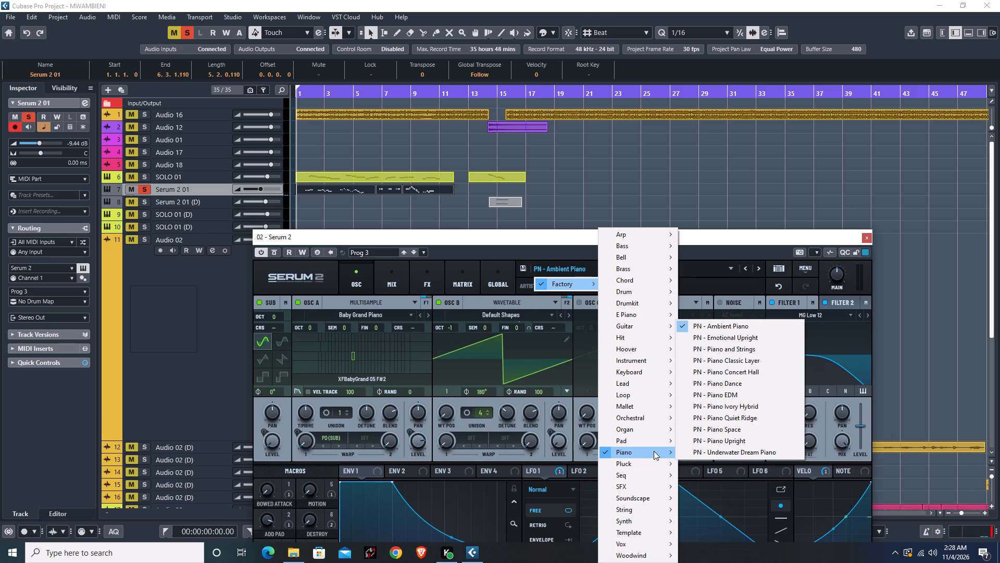
left_click(748, 374)
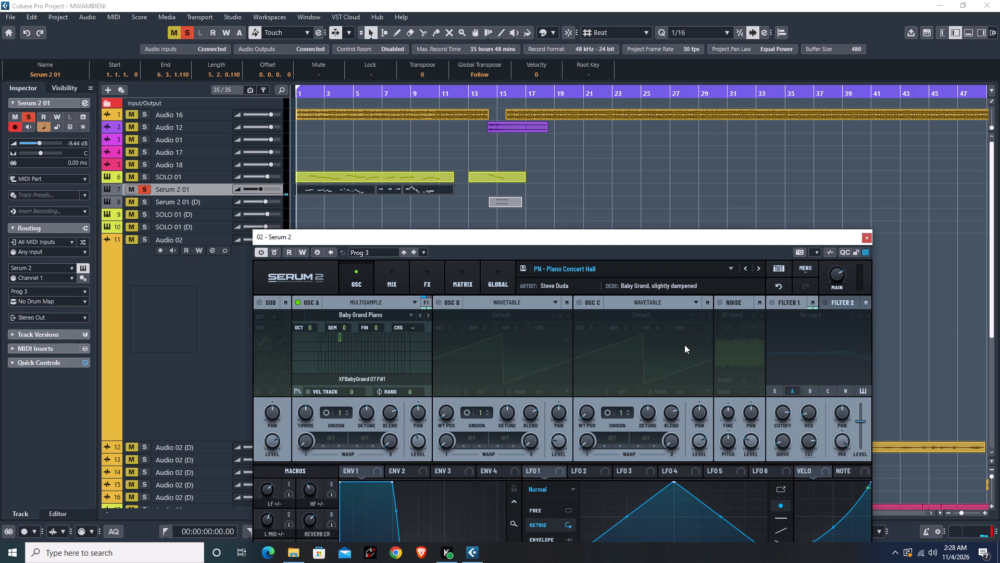
Audition the new piano sound soloed, and unsolo Serum 2 01 to hear it in the full mix.
key("space")
key("space")
left_click(145, 191)
key("space")
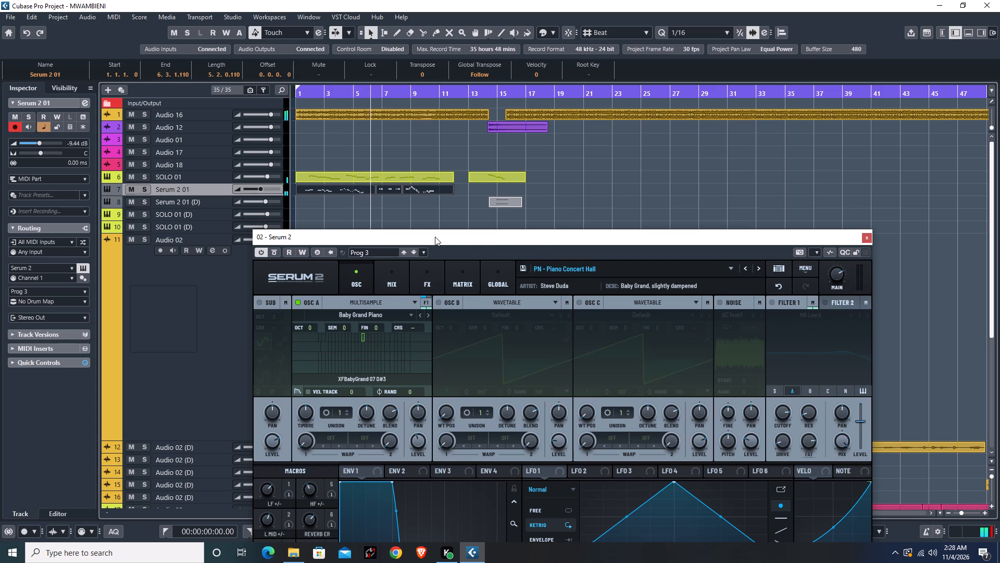
Move the Serum 2 window clear of the tracks and briefly solo the SOLO 01 track to check its sound during playback.
left_click_drag(426, 236, 514, 347)
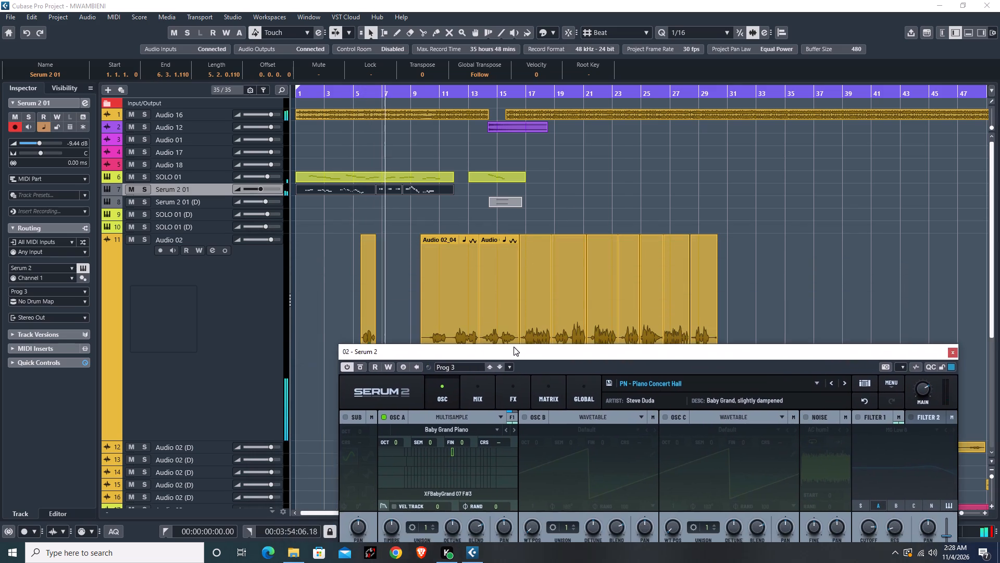
left_click_drag(514, 347, 464, 261)
left_click(143, 176)
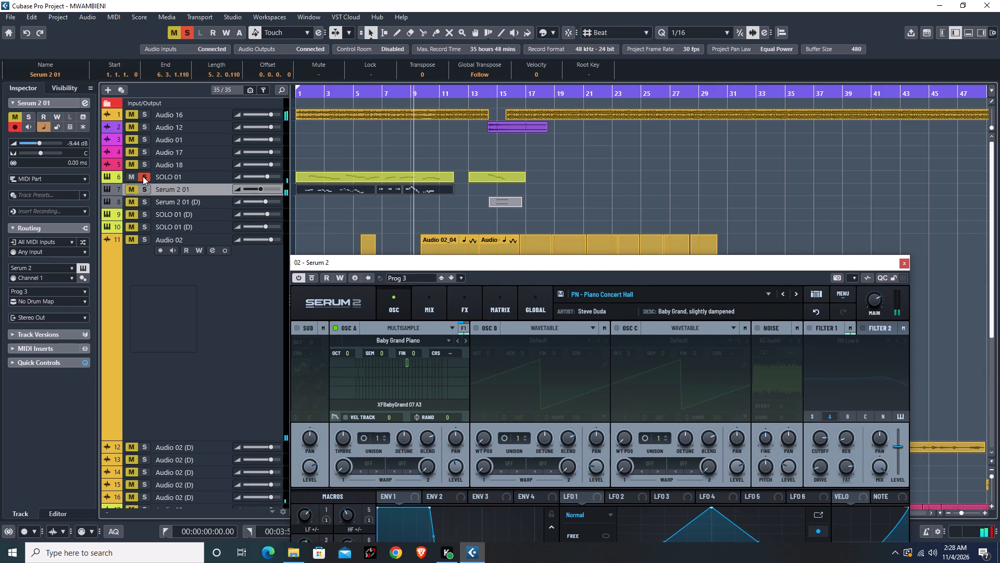
left_click(143, 176)
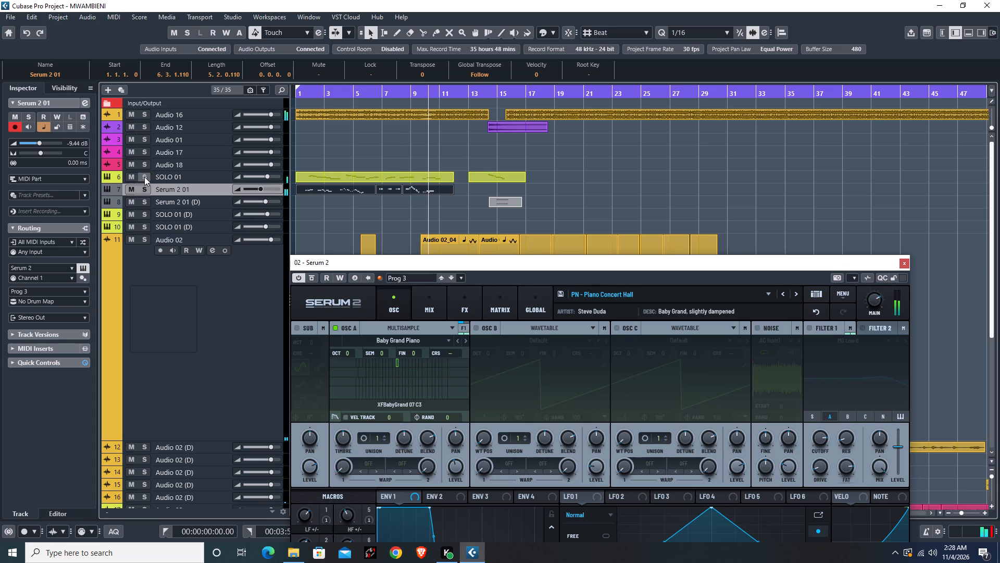
left_click(207, 178)
key("space")
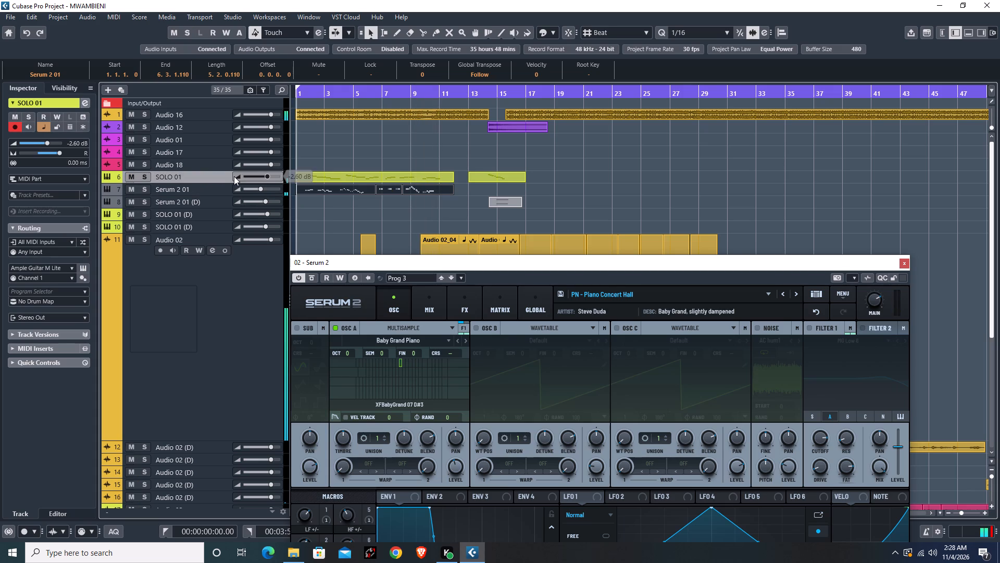
Duplicate the Serum 2 01 track.
left_click(215, 190)
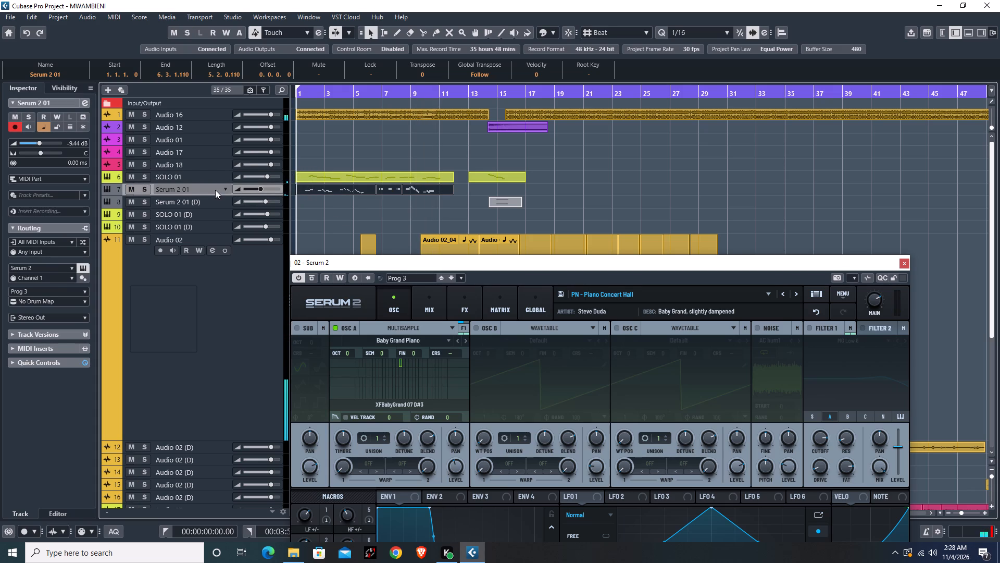
left_click(614, 289)
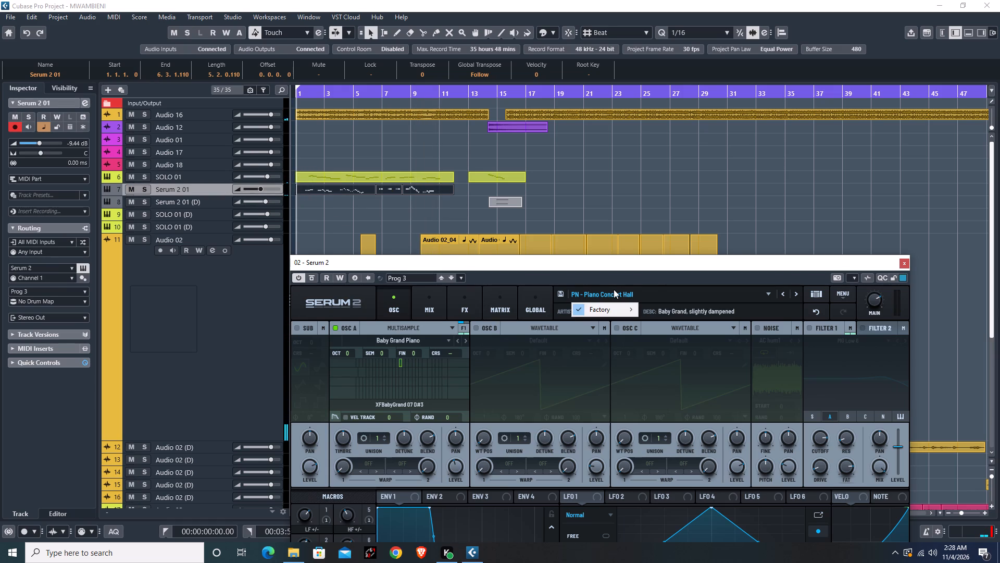
right_click(216, 190)
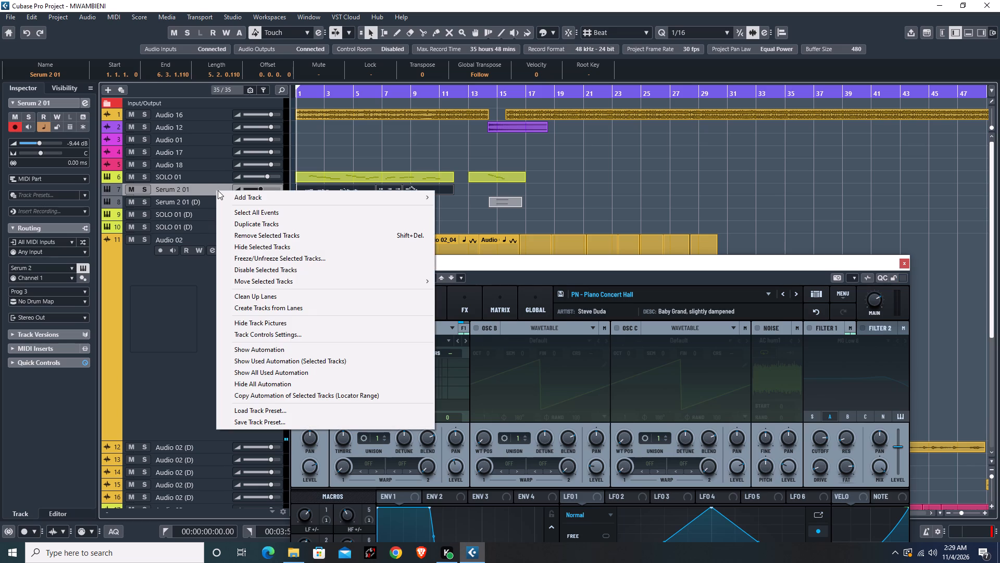
left_click(265, 222)
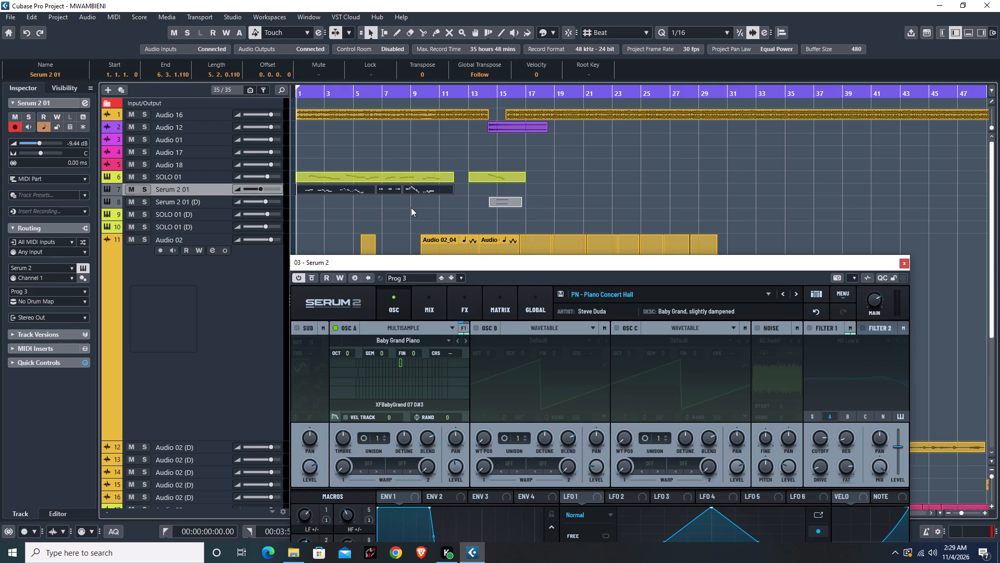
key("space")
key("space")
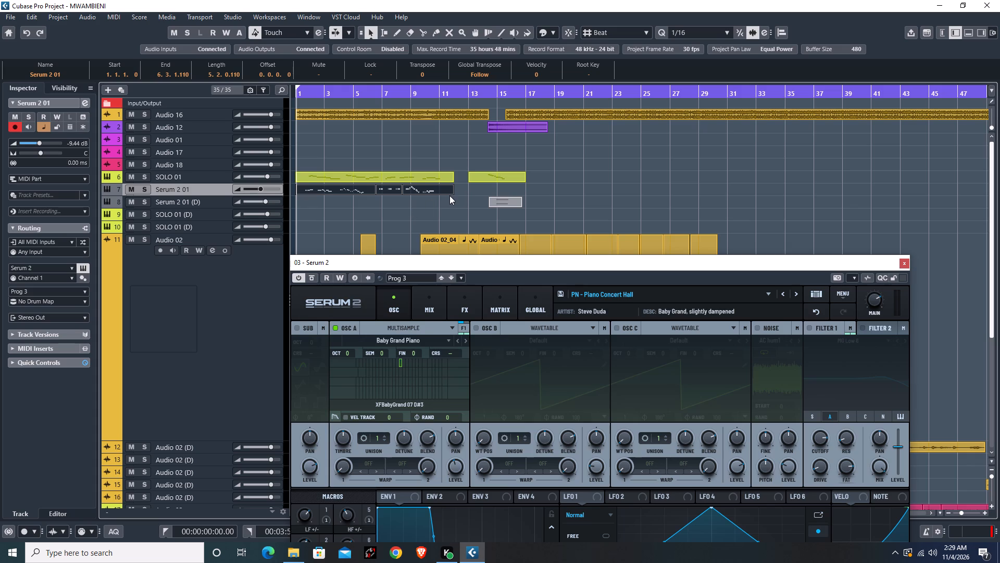
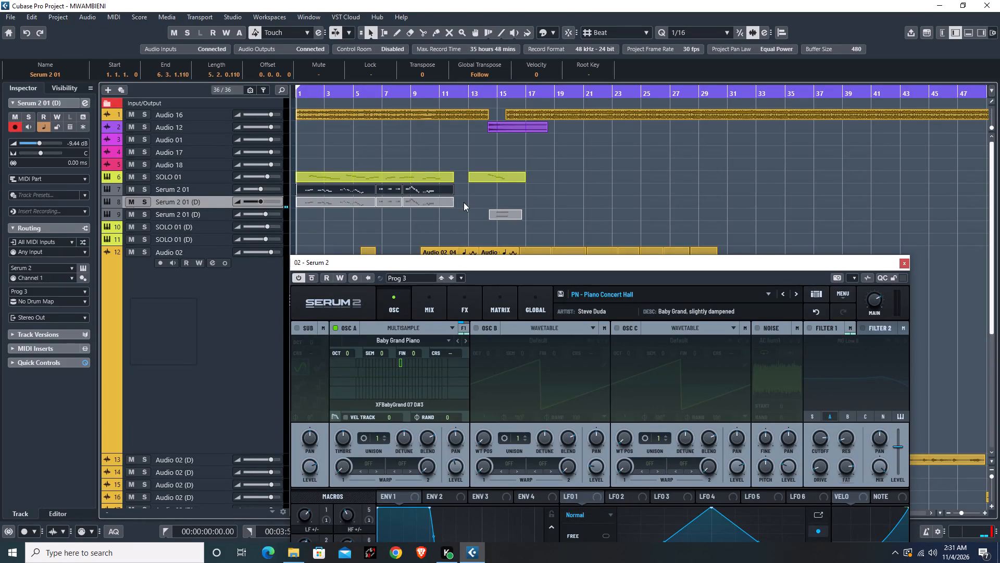
Delete the copied MIDI parts in bars 1 to 11 of the duplicated Serum 2 01 (D) track on row 8.
left_click_drag(464, 202, 339, 219)
left_click_drag(339, 219, 335, 219)
left_click_drag(466, 200, 465, 200)
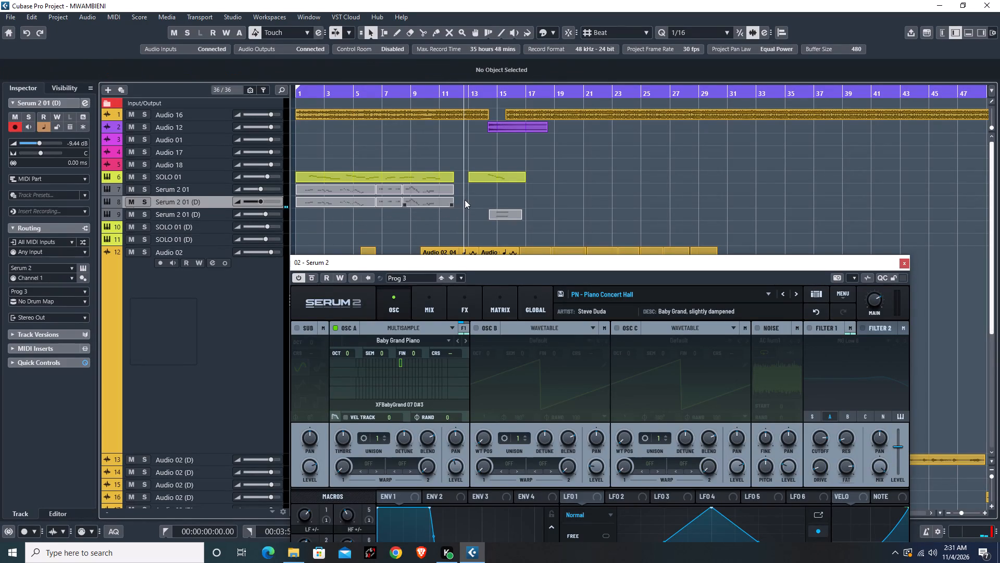
left_click_drag(465, 200, 354, 214)
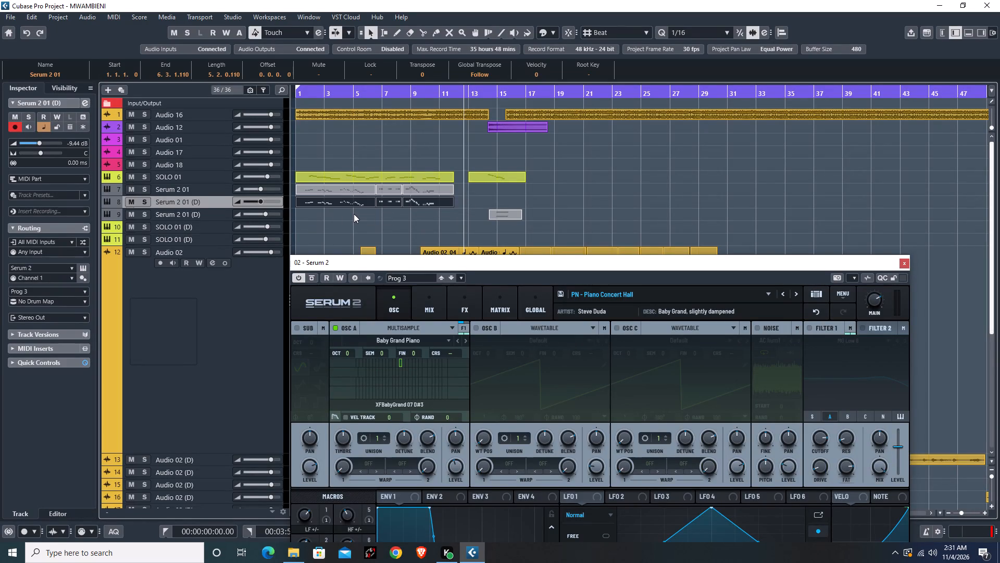
key("BackSpace")
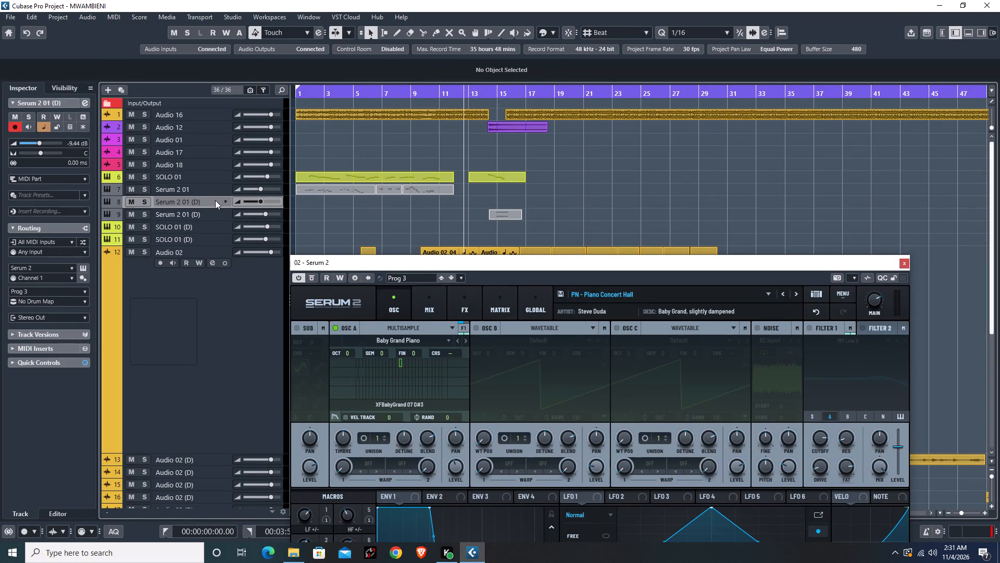
Move the emptied Serum 2 01 (D) track above Serum 2 01, directly below SOLO 01.
left_click_drag(215, 201, 214, 183)
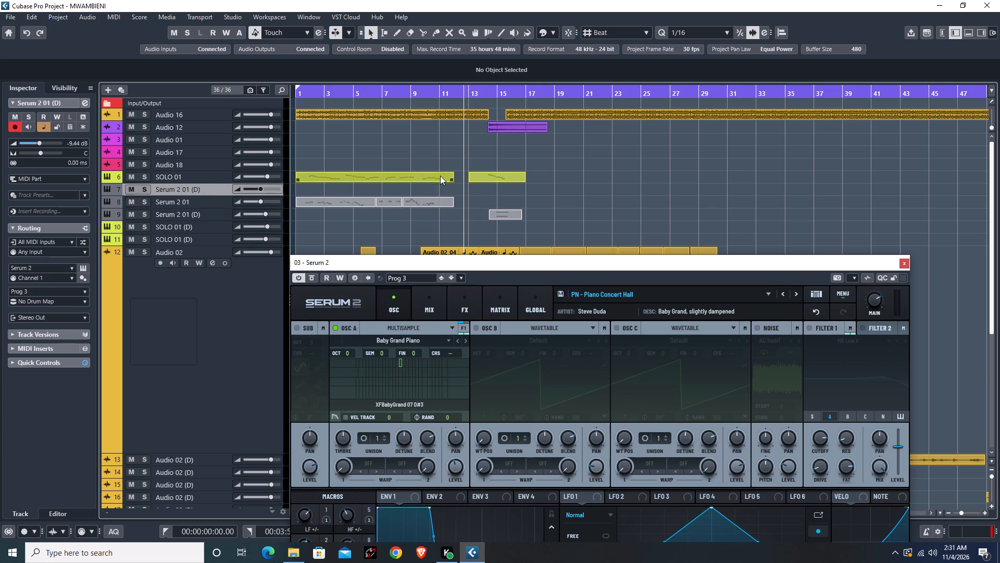
Move both SOLO 01 MIDI parts down onto the emptied Serum 2 01 (D) track, keeping their timeline positions.
left_click_drag(543, 170, 392, 179)
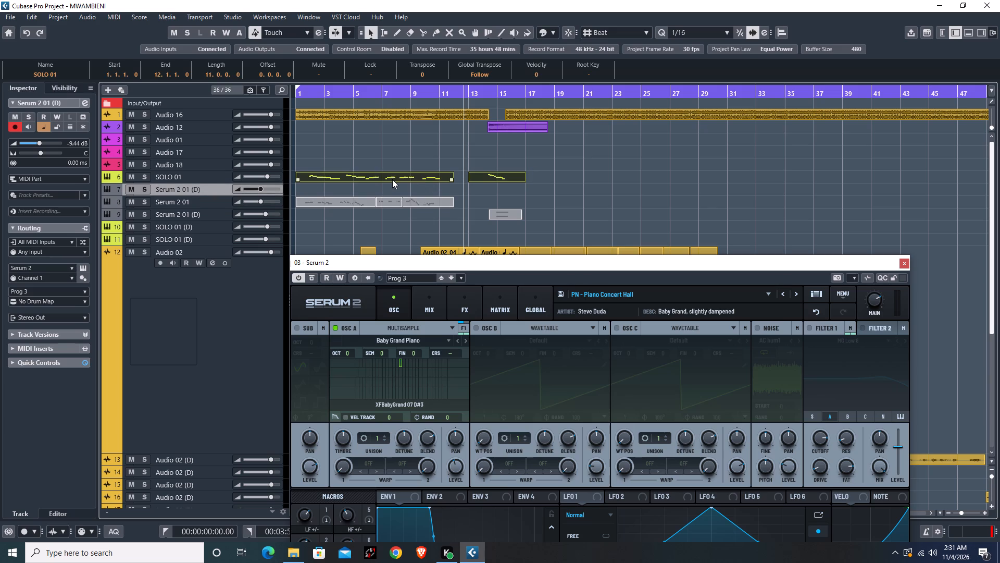
left_click_drag(383, 180, 383, 181, "ctrl")
left_click_drag(383, 181, 383, 189, "ctrl")
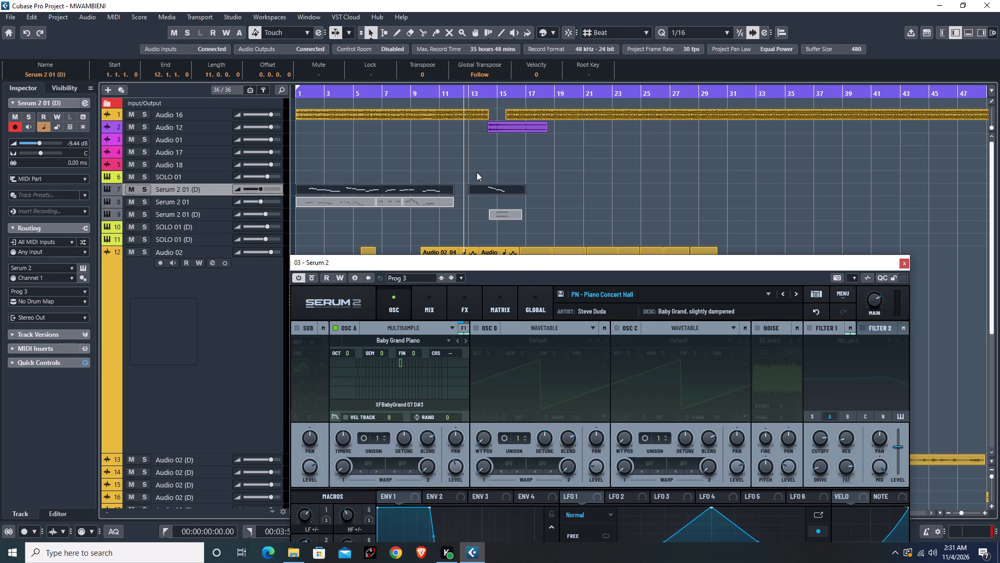
Play the arrangement from bar 1 and solo the upper Serum 2 01 (D) track to audition the moved melody.
left_click(487, 169)
key("space")
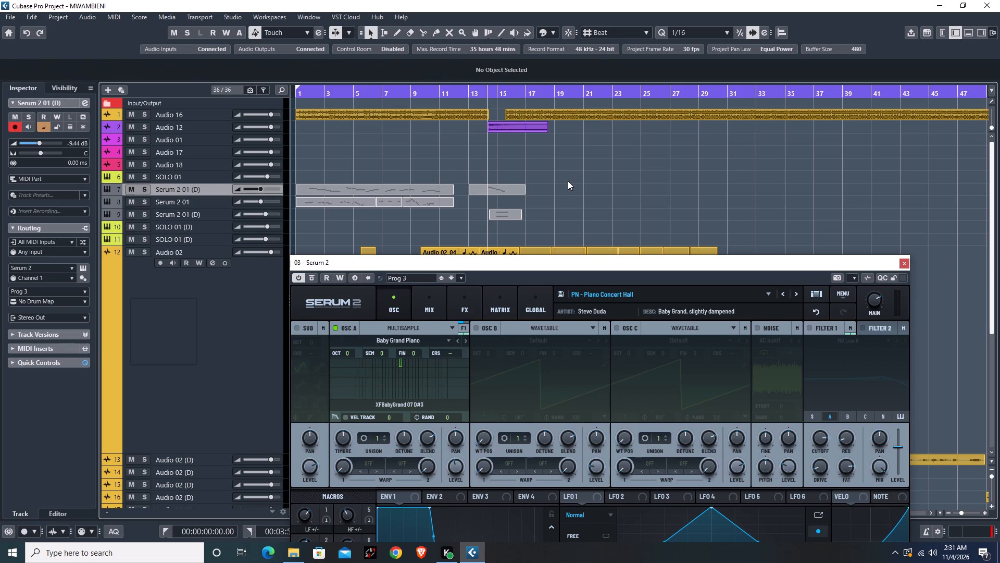
left_click(297, 94)
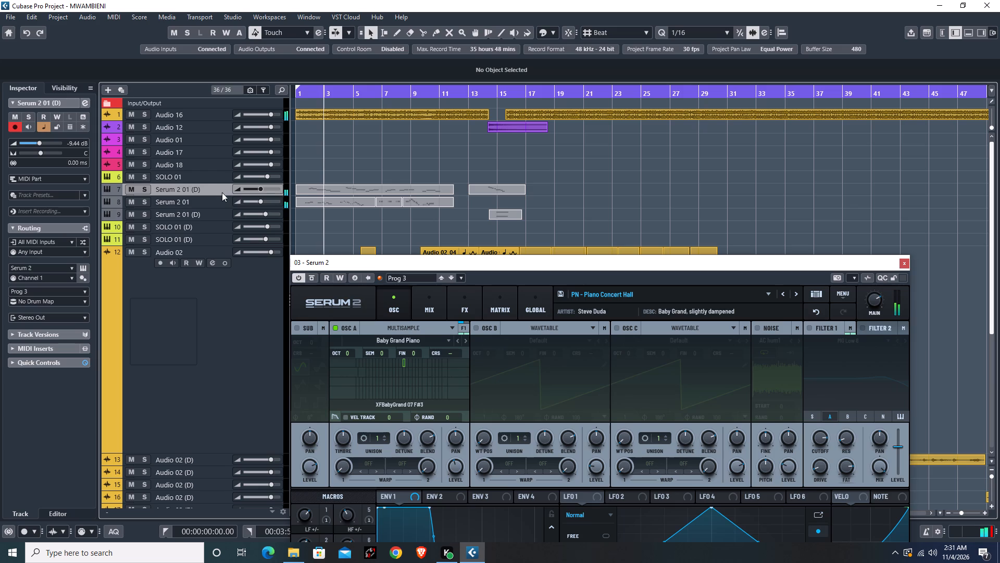
left_click(198, 190)
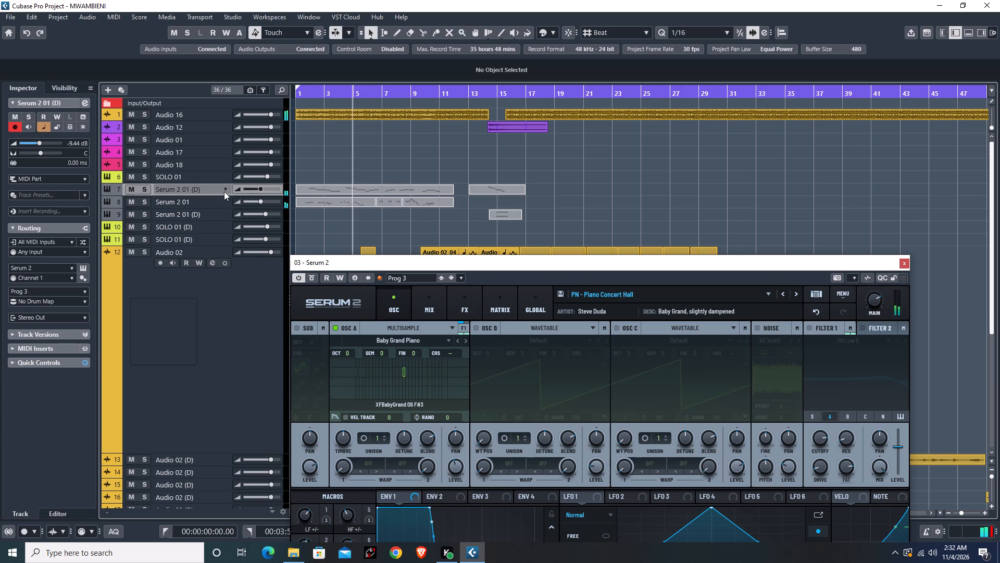
left_click(148, 188)
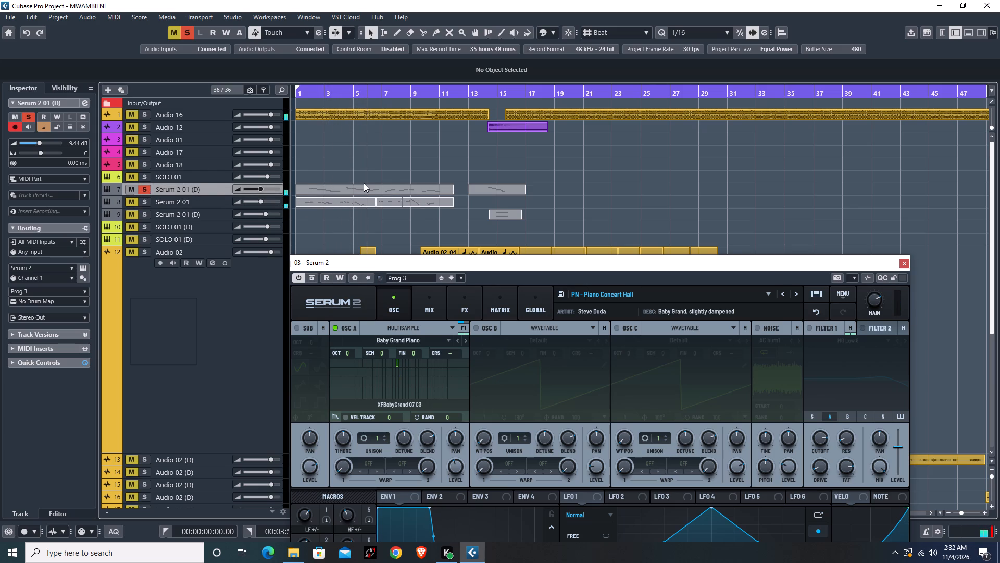
Quantize the long melody part starting at bar 1 on Serum 2 01 (D) to 1/16, and stop playback.
left_click(364, 183)
left_click(366, 190)
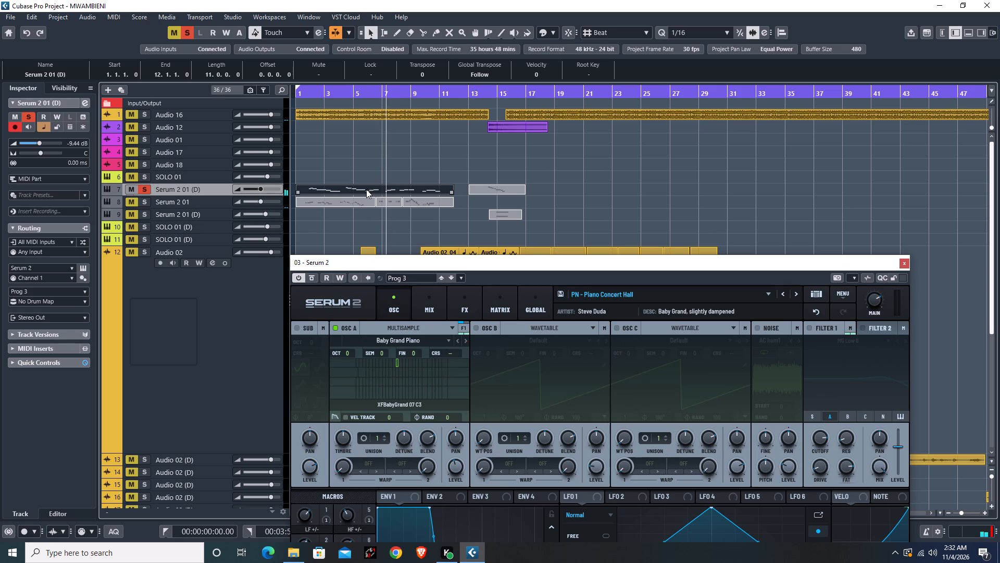
key("q")
key("q")
key("space")
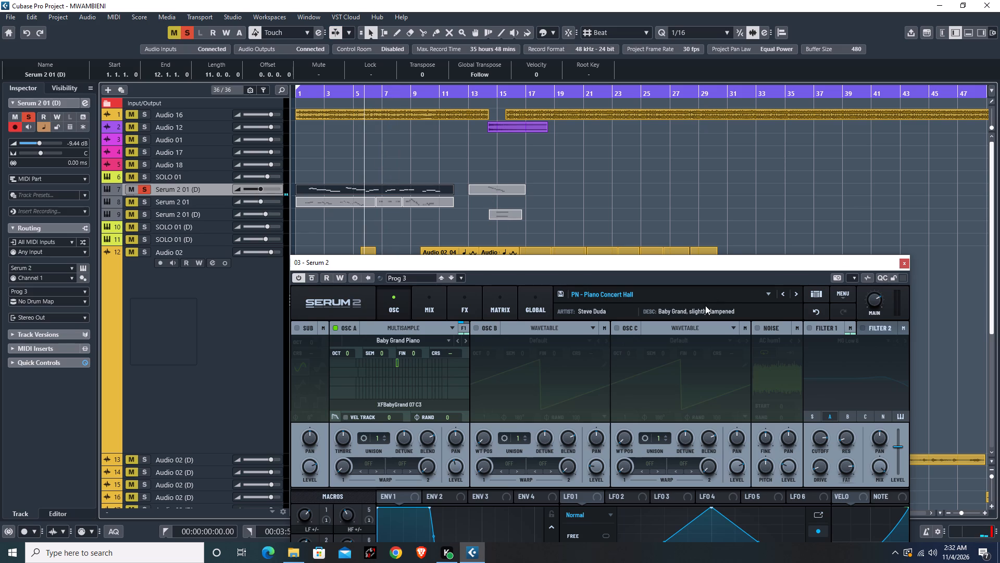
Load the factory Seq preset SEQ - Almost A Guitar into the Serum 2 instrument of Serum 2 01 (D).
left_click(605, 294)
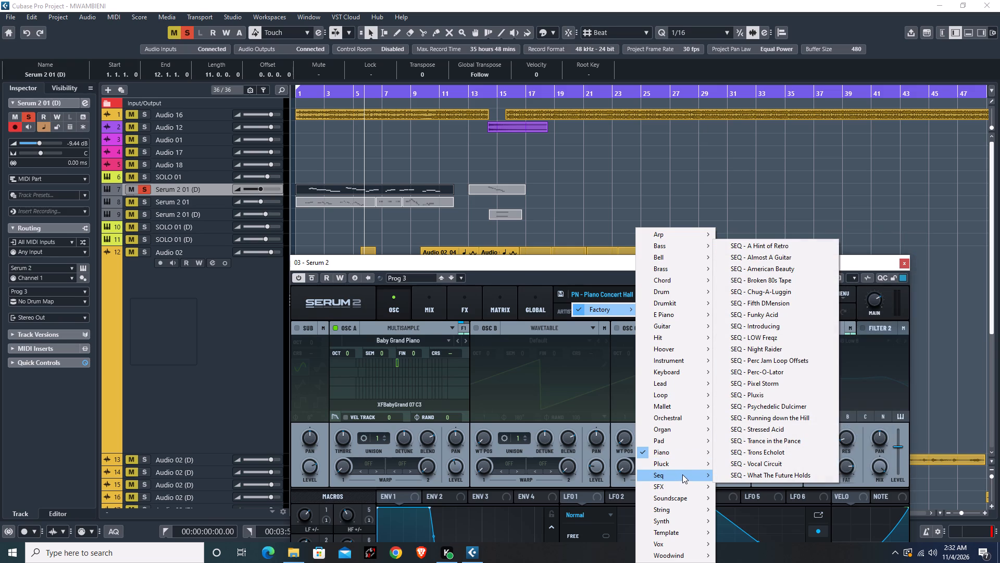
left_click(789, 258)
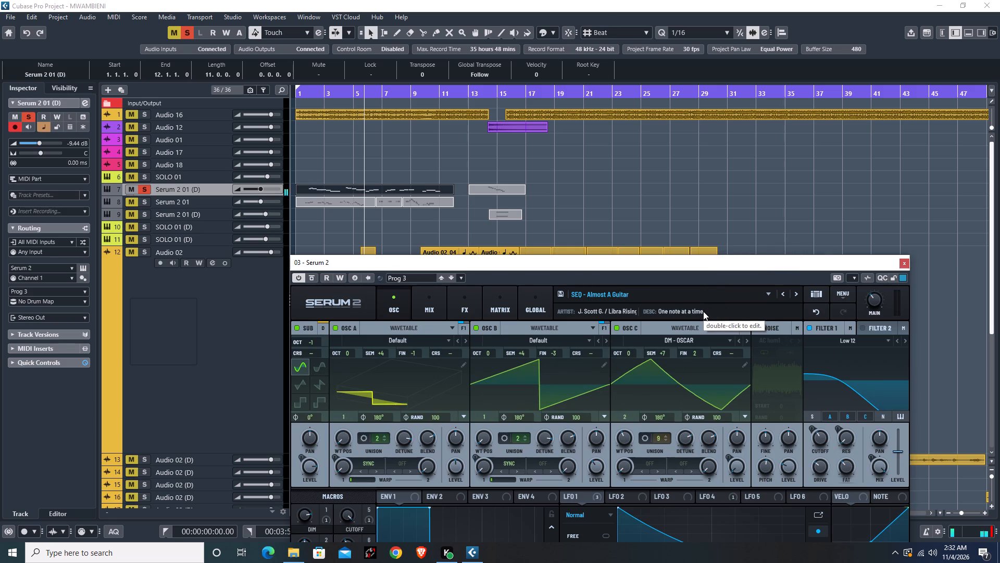
Audition the new sound soloed, unsolo Serum 2 01 (D) to hear it in the full mix, and stop playback.
key("space")
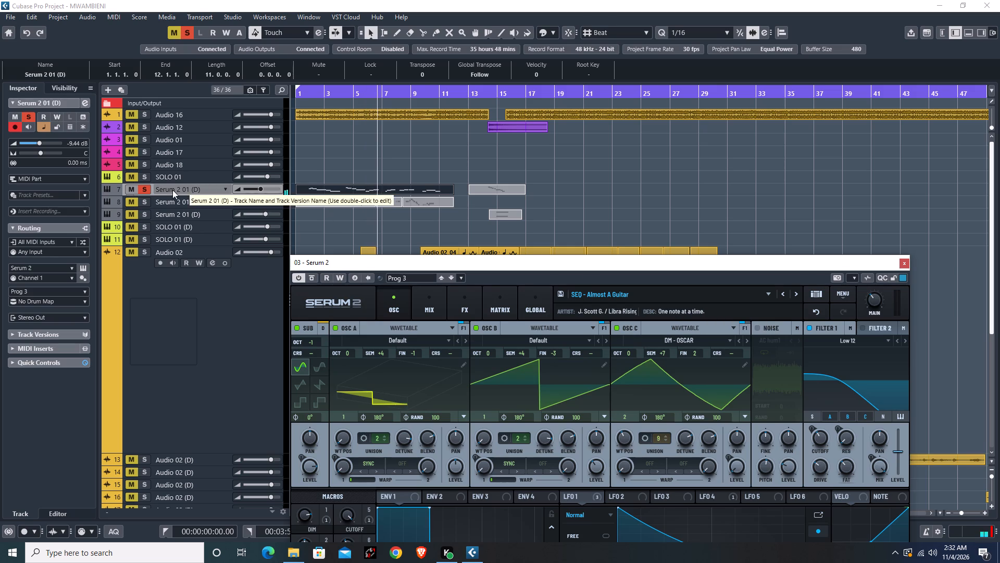
left_click(146, 190)
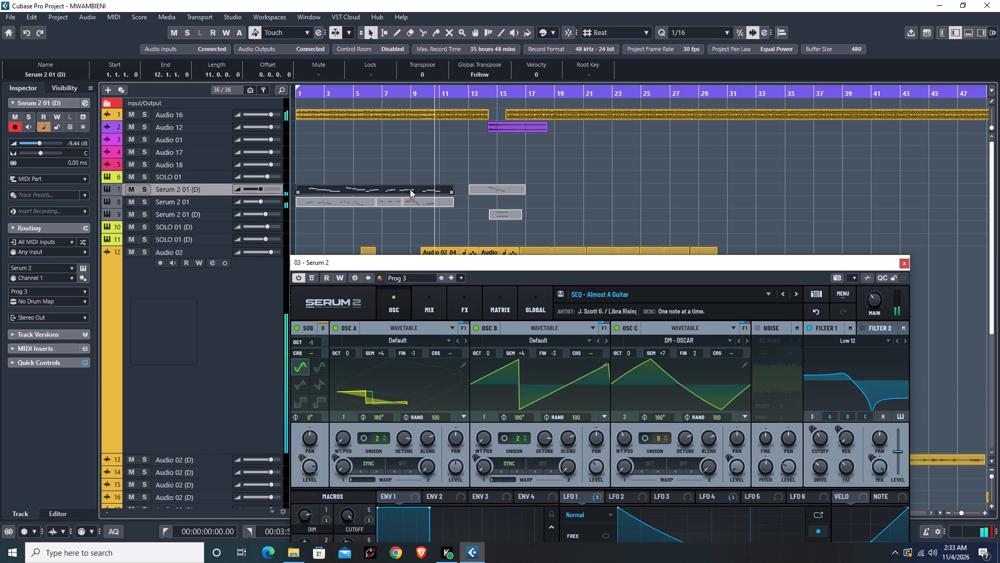
left_click(193, 190)
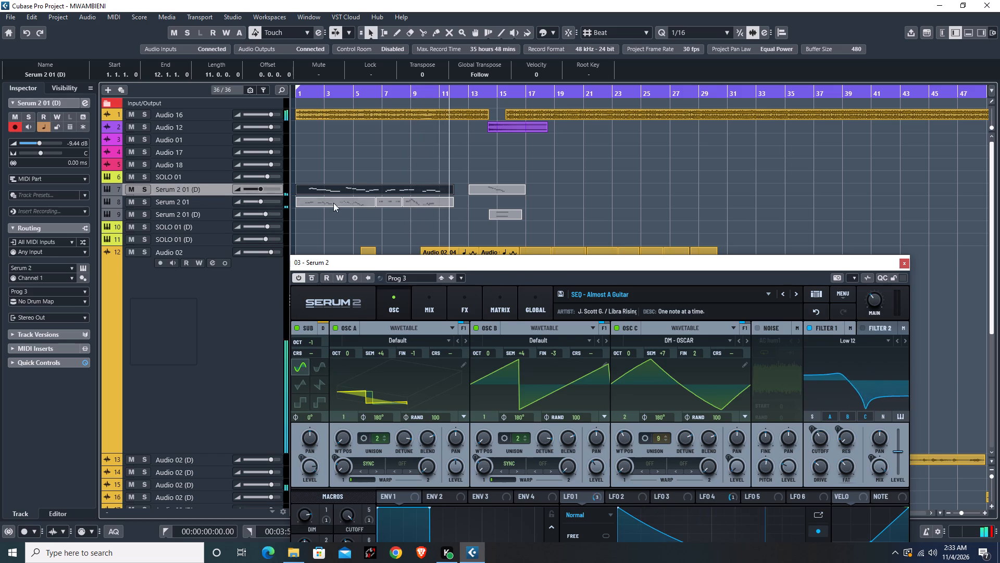
key("space")
Load the factory SFX preset FX - Church into the Serum 2 instrument of Serum 2 01 (D).
left_click(617, 295)
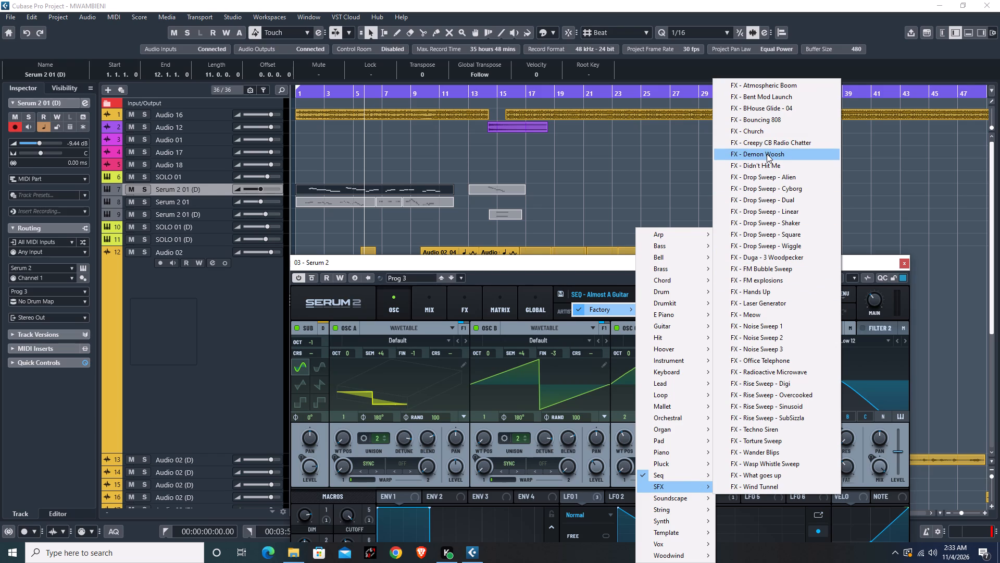
left_click(767, 132)
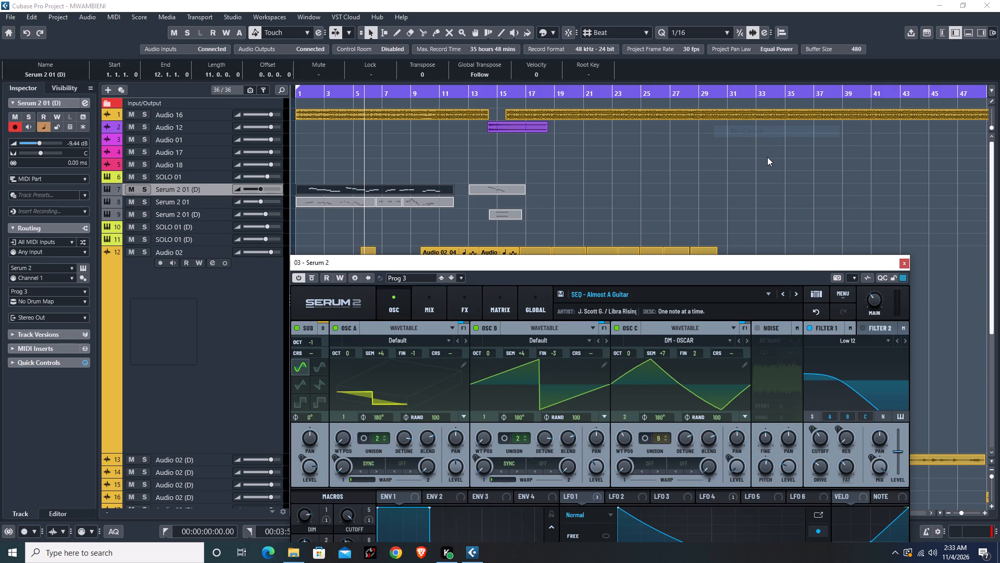
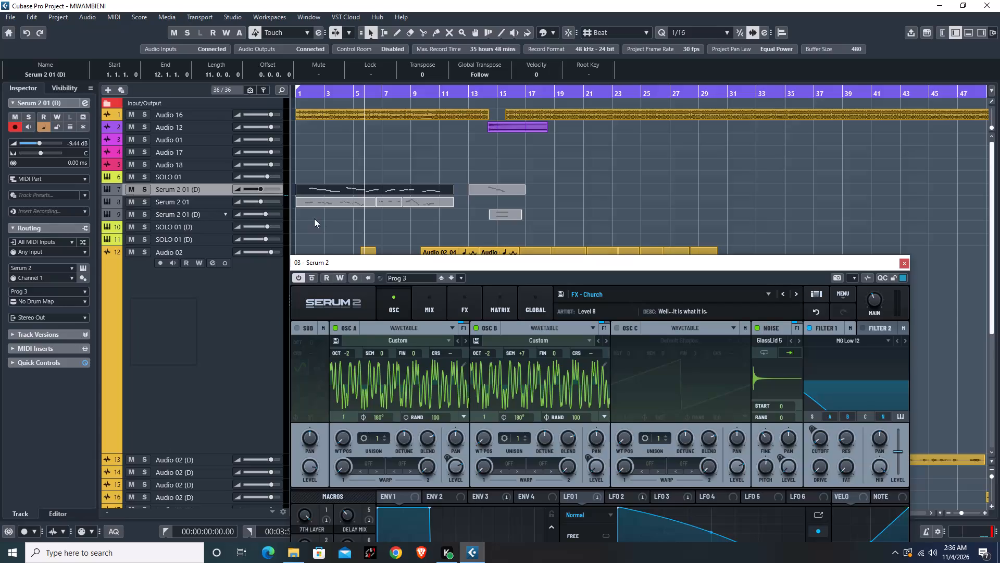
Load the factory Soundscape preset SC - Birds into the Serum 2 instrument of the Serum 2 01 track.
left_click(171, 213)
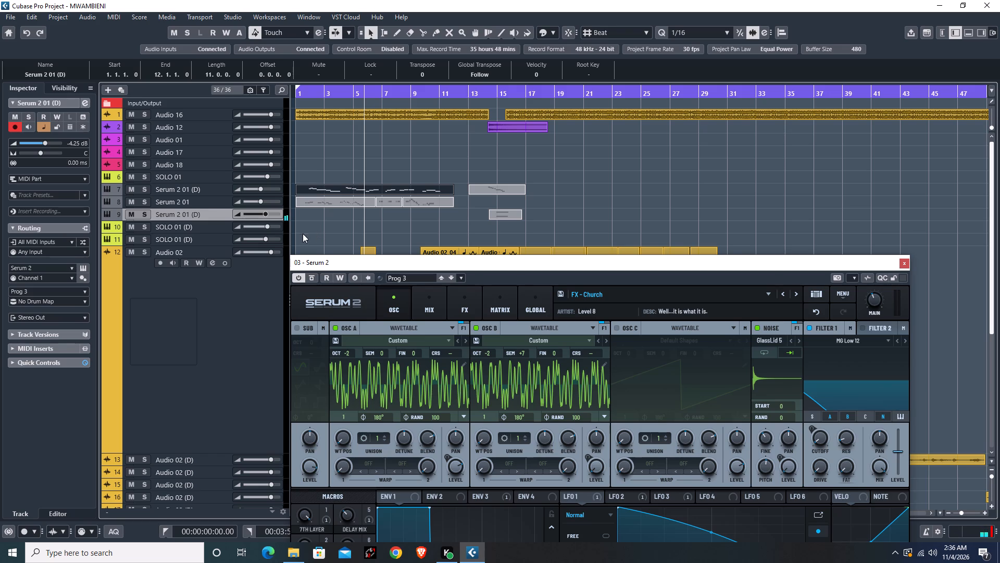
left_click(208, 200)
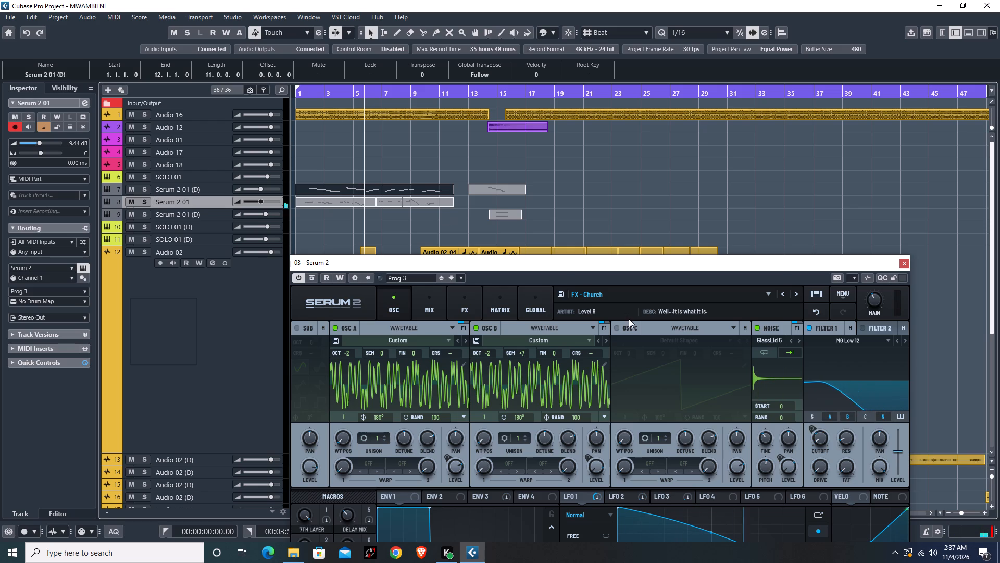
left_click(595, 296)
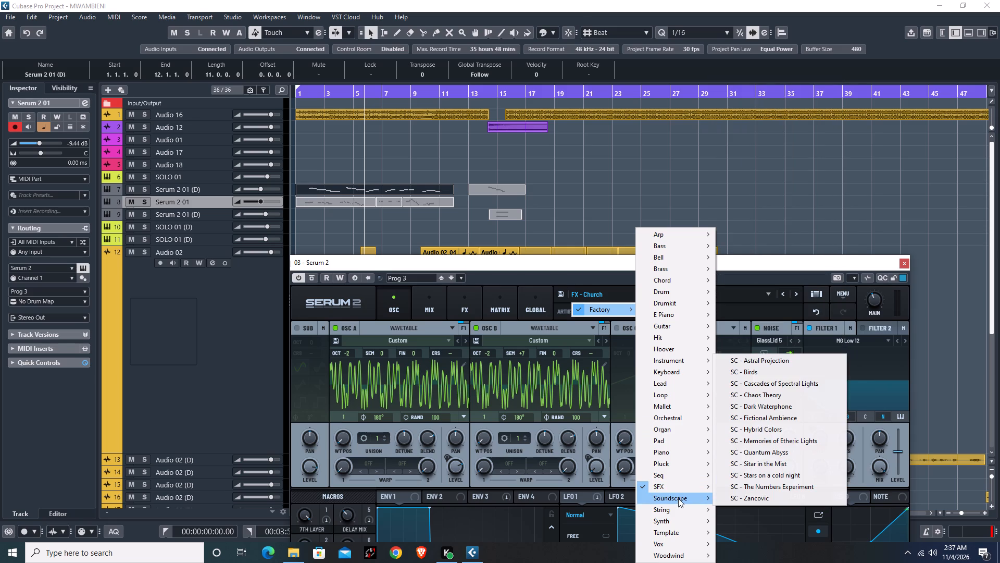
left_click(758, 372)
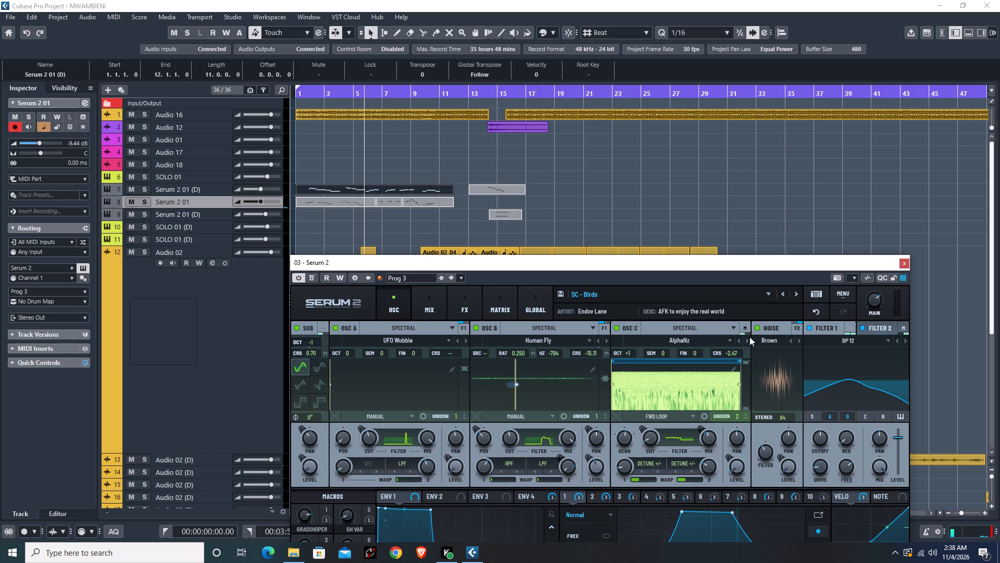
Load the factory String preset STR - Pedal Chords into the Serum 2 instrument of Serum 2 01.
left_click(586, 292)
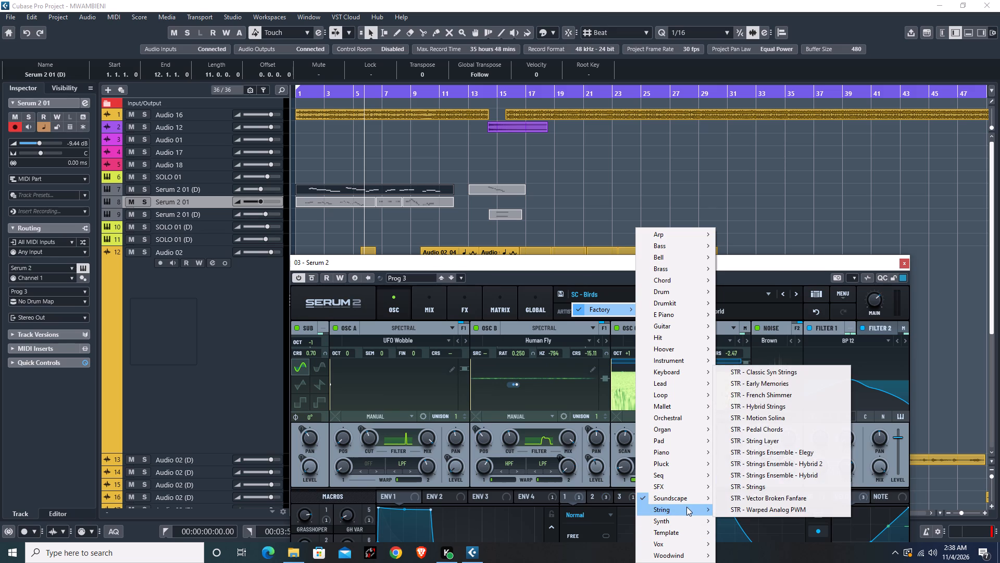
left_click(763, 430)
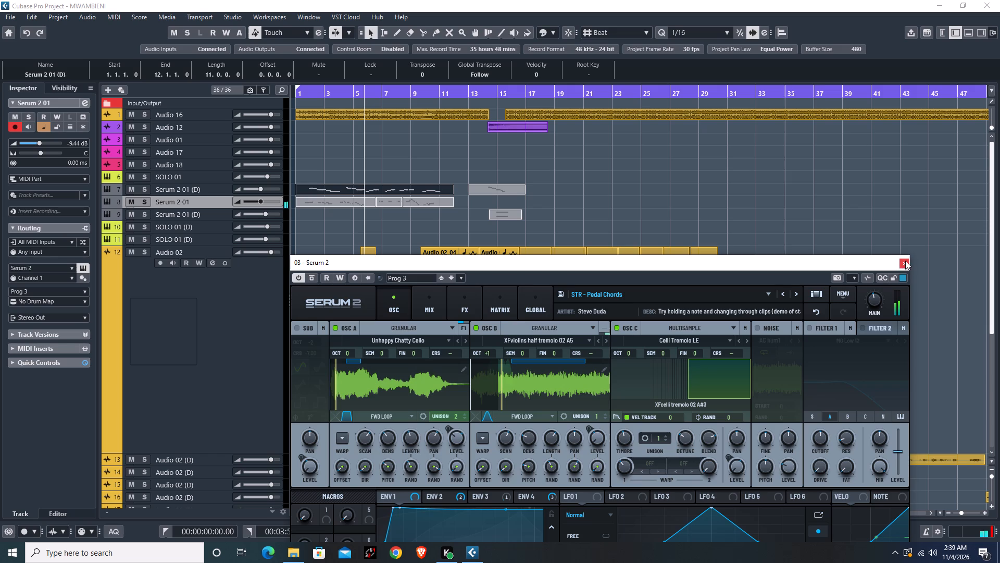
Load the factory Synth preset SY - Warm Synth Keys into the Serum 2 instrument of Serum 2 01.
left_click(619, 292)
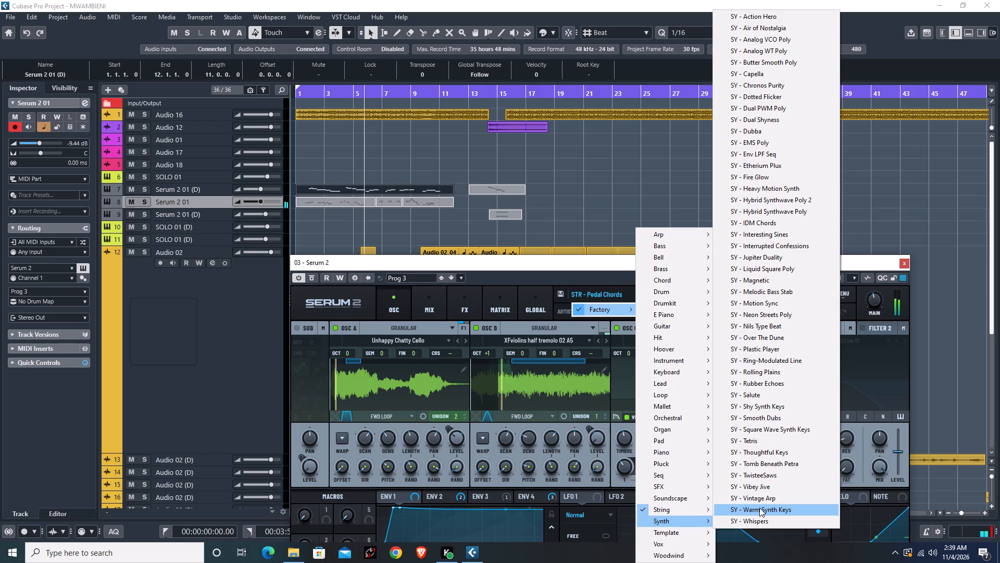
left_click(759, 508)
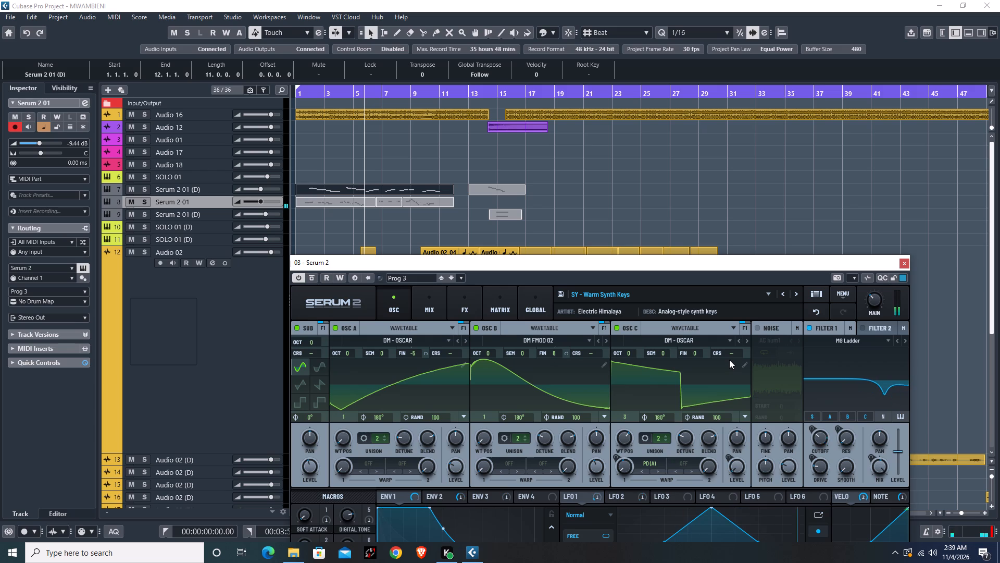
Load the factory Woodwind preset WIND - Alto Sax into the Serum 2 instrument of Serum 2 01.
left_click(610, 296)
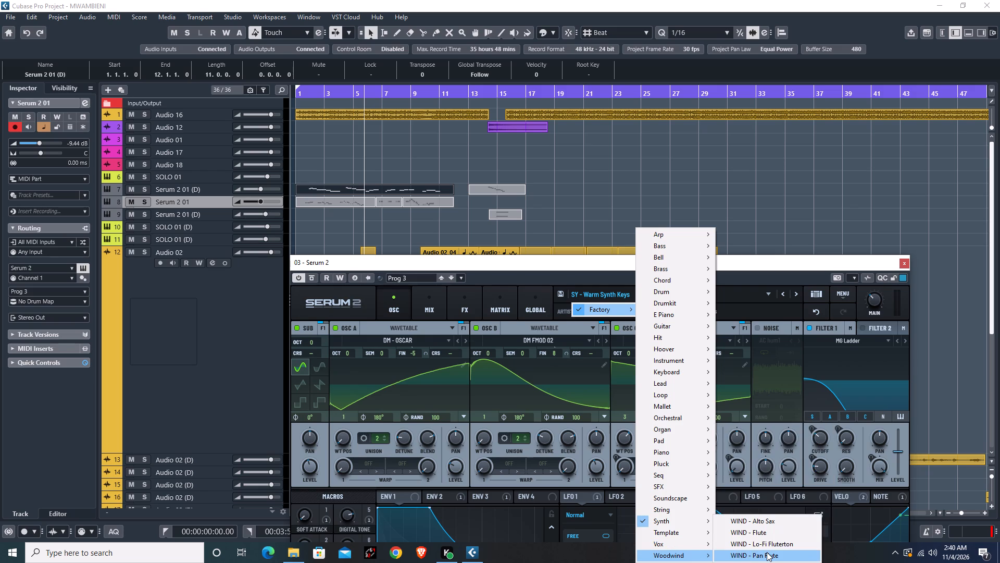
left_click(762, 521)
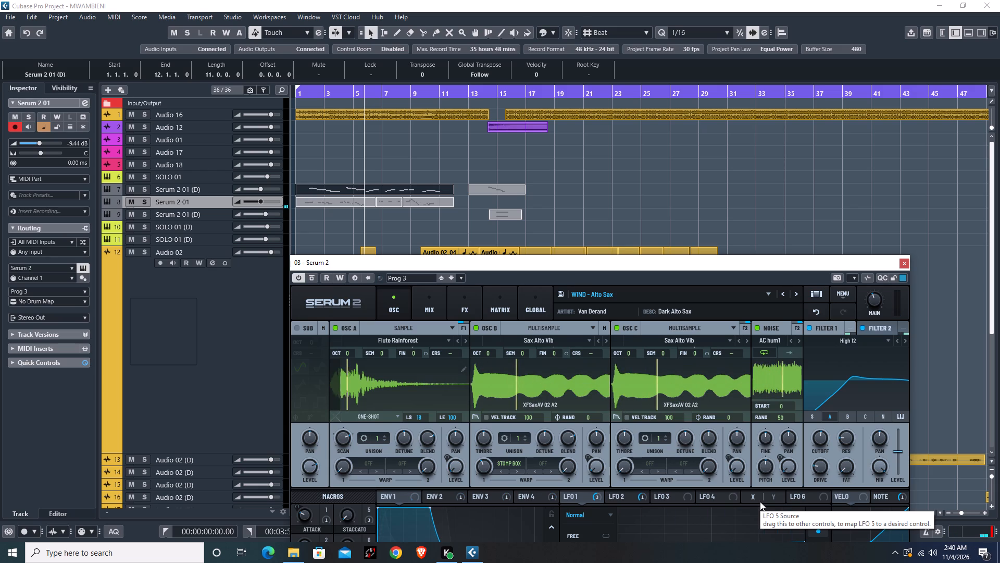
Audition the Serum 2 01 (D) track above Serum 2 01 soloed from bar 1, and stop playback.
left_click(299, 90)
left_click(208, 189)
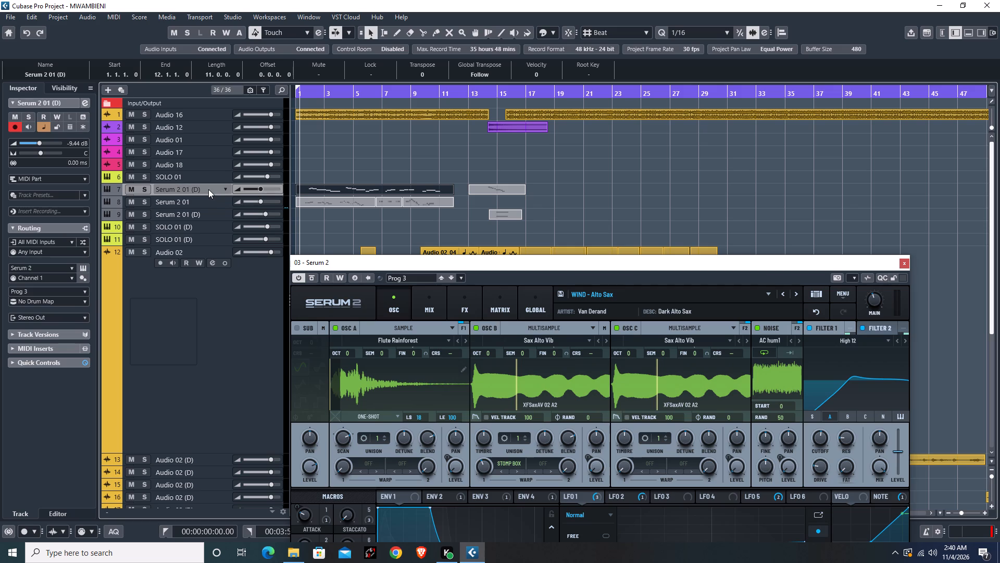
left_click(141, 188)
key("space")
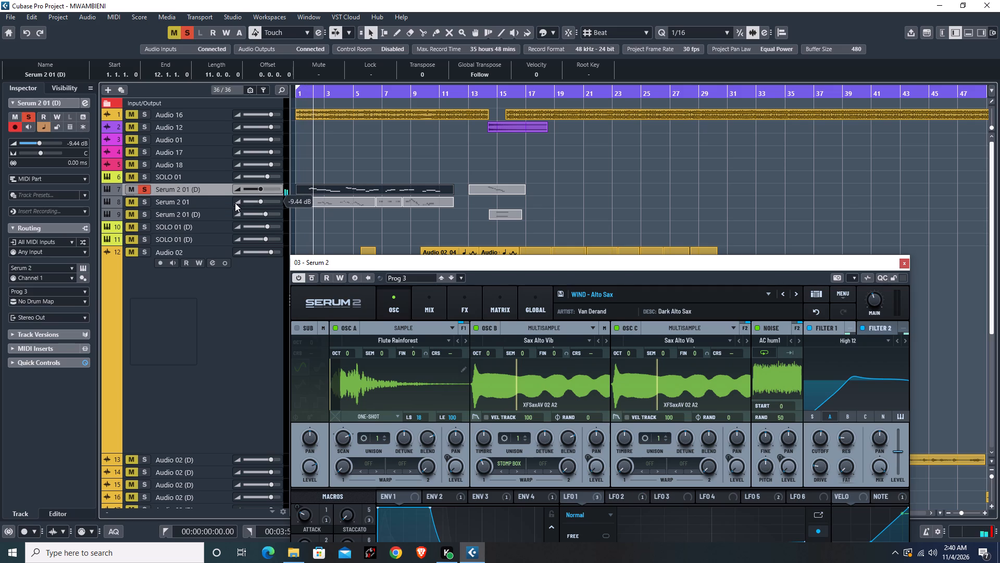
left_click(209, 202)
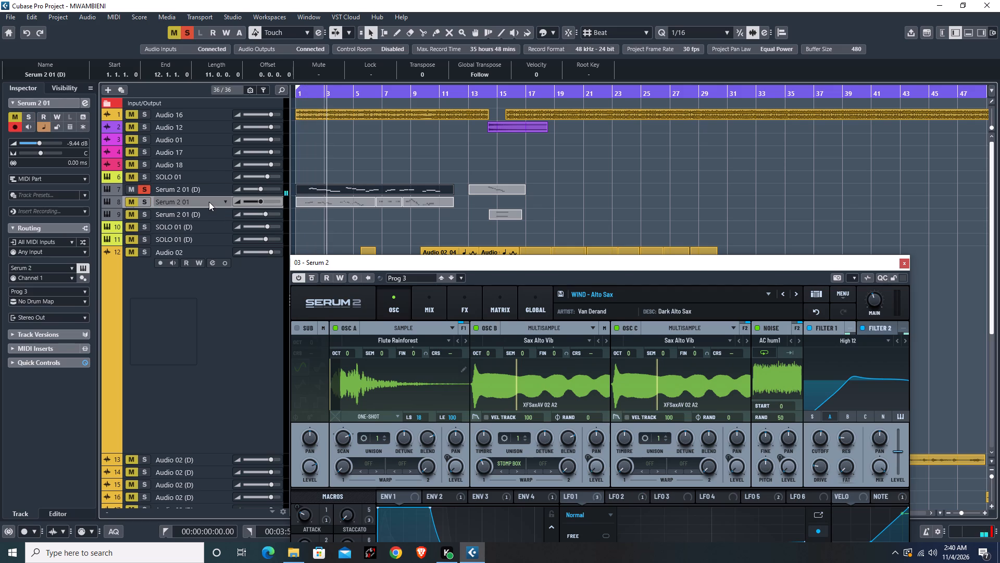
key("space")
Solo Serum 2 01 instead of Serum 2 01 (D), and audition its parts twice from bar 1.
left_click(146, 201)
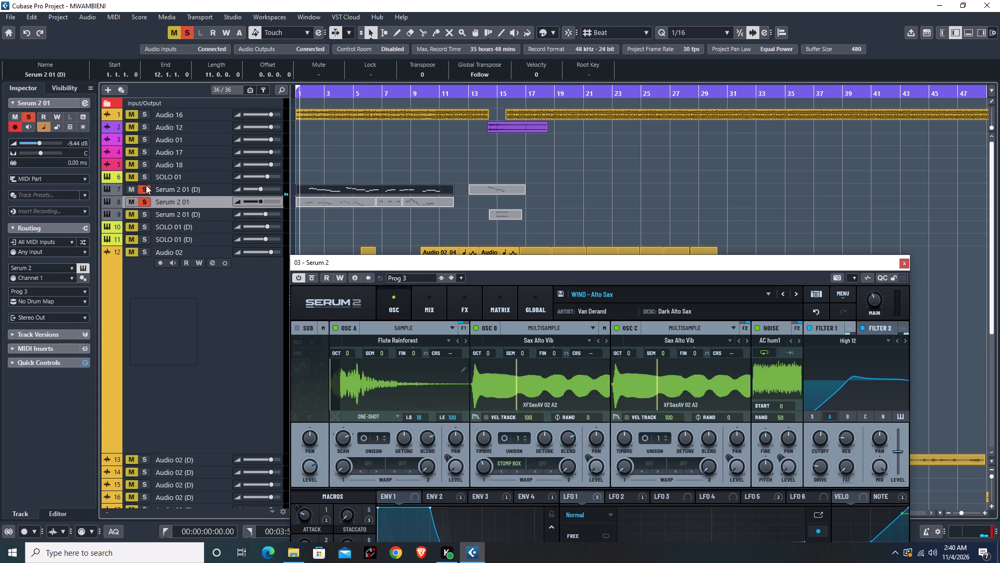
left_click(146, 185)
key("space")
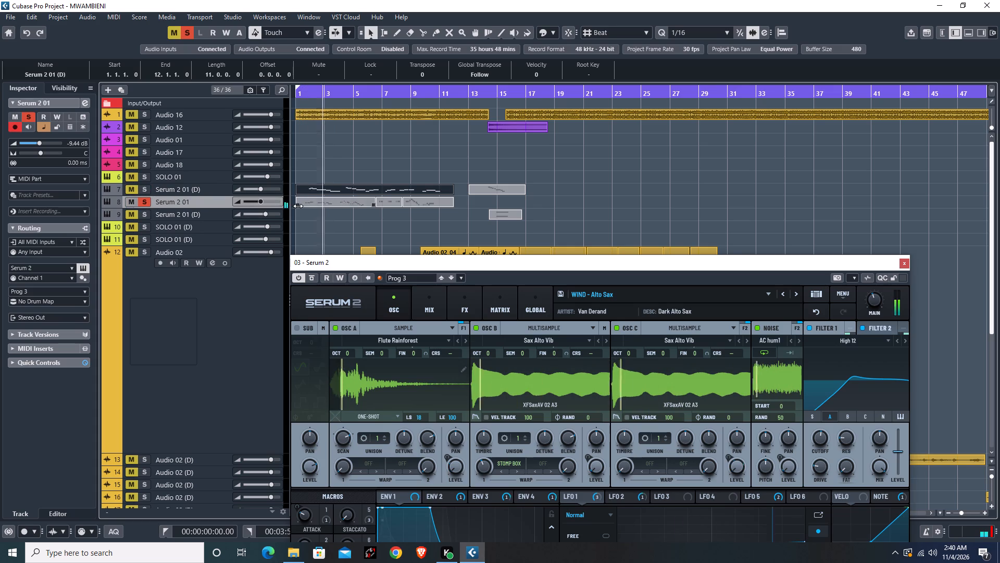
key("space")
key("space")
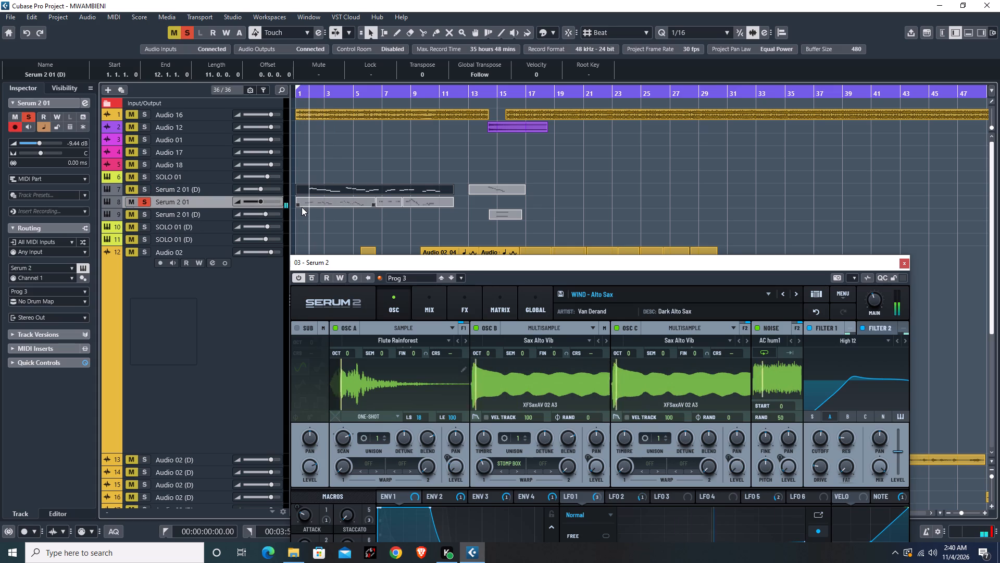
key("space")
Solo the Serum 2 01 (D) track below Serum 2 01 on its own, and select the one above.
left_click(217, 216)
left_click(145, 213)
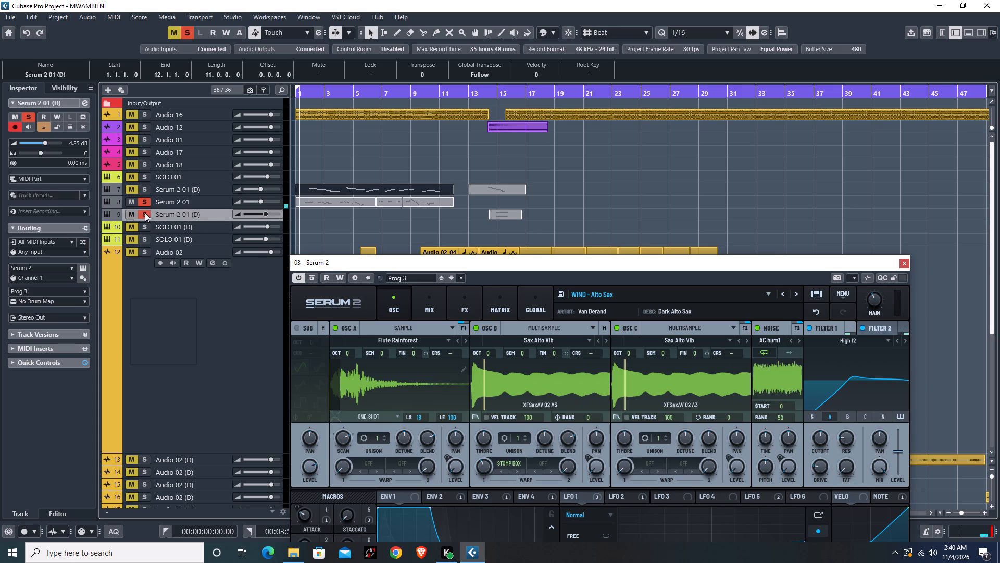
left_click(142, 201)
left_click(196, 191)
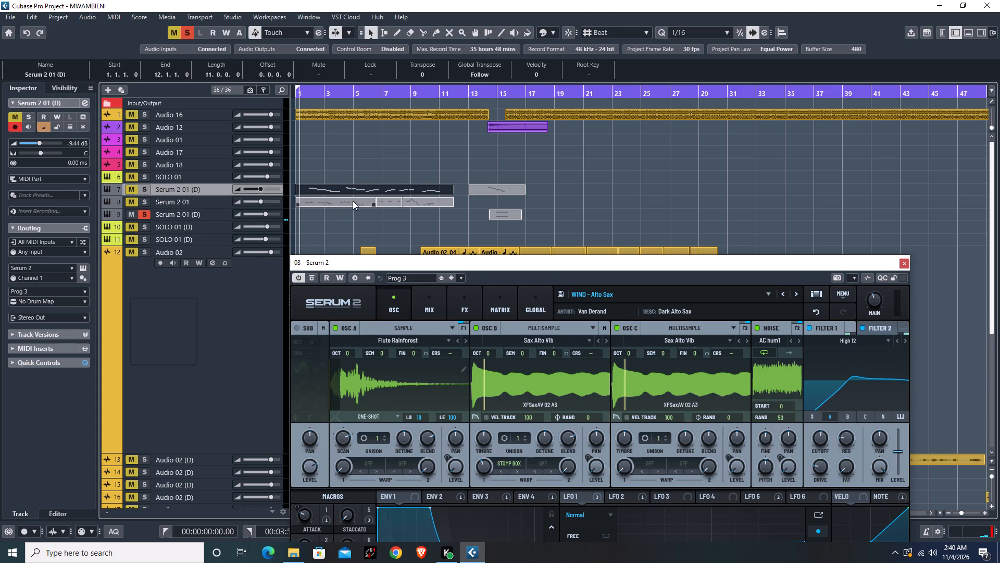
Move all the short melody parts from Serum 2 01 up to the SOLO 01 track, keeping their start at bar 1.
left_click_drag(456, 200, 350, 225)
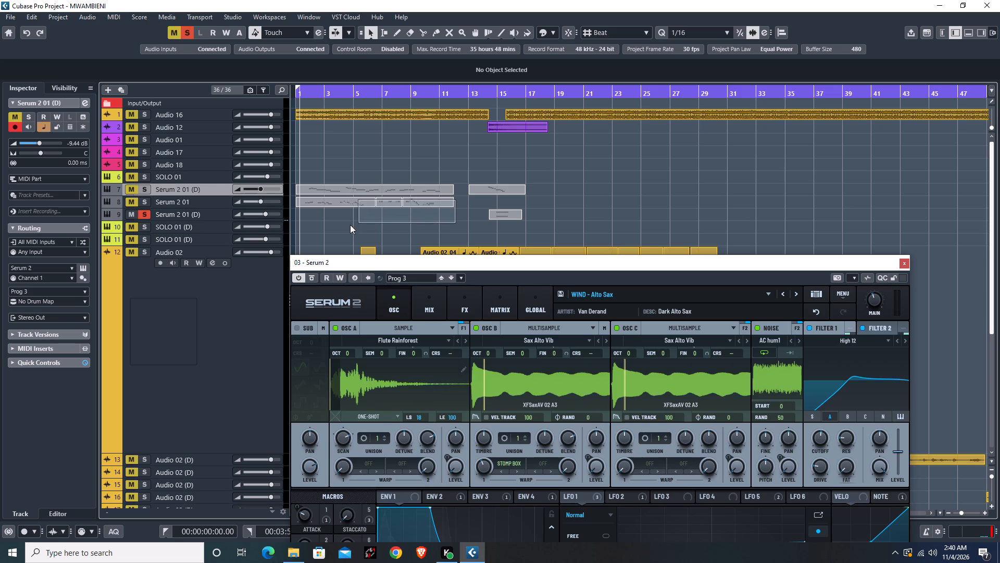
left_click_drag(350, 225, 337, 227)
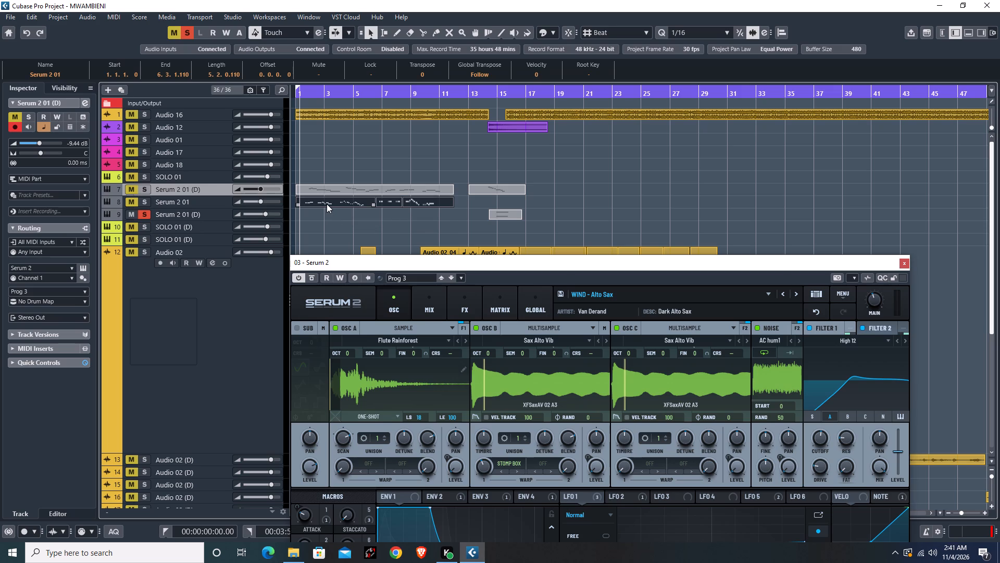
left_click(208, 178)
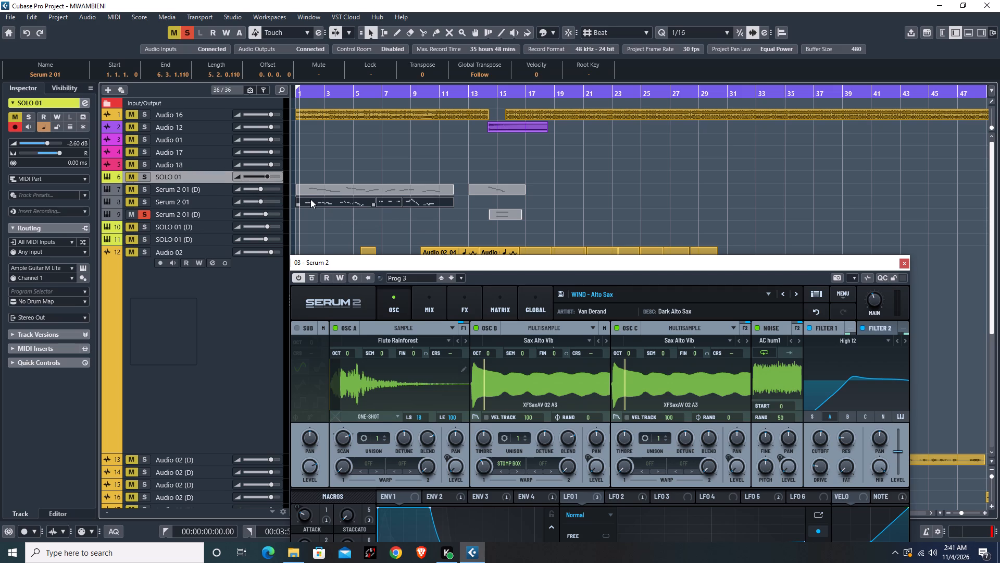
left_click_drag(310, 199, 307, 174, "ctrl")
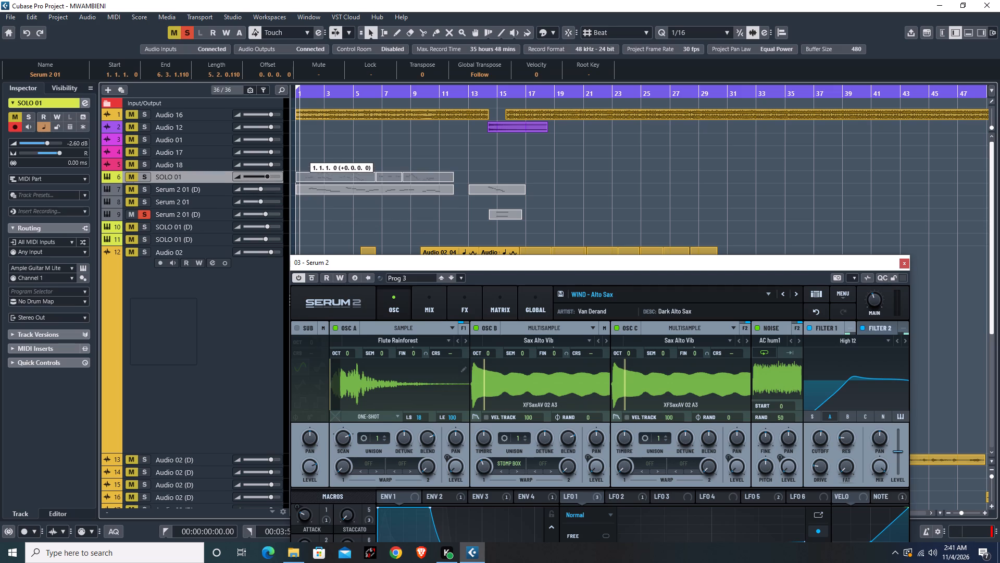
left_click_drag(307, 174, 306, 172, "ctrl")
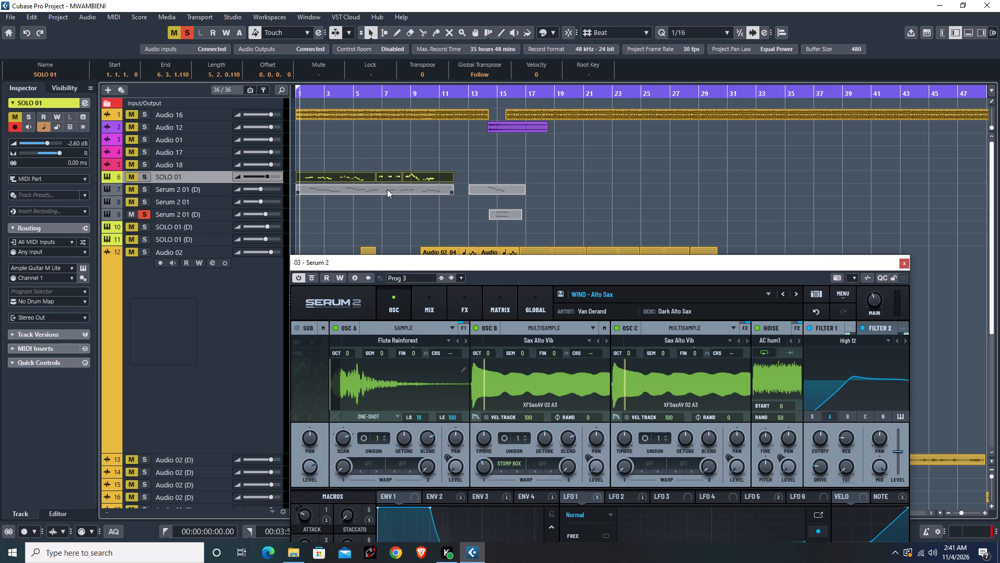
Move the long melody part from Serum 2 01 (D) down to Serum 2 01, keeping its start at bar 1.
left_click_drag(387, 189, 386, 204, "ctrl")
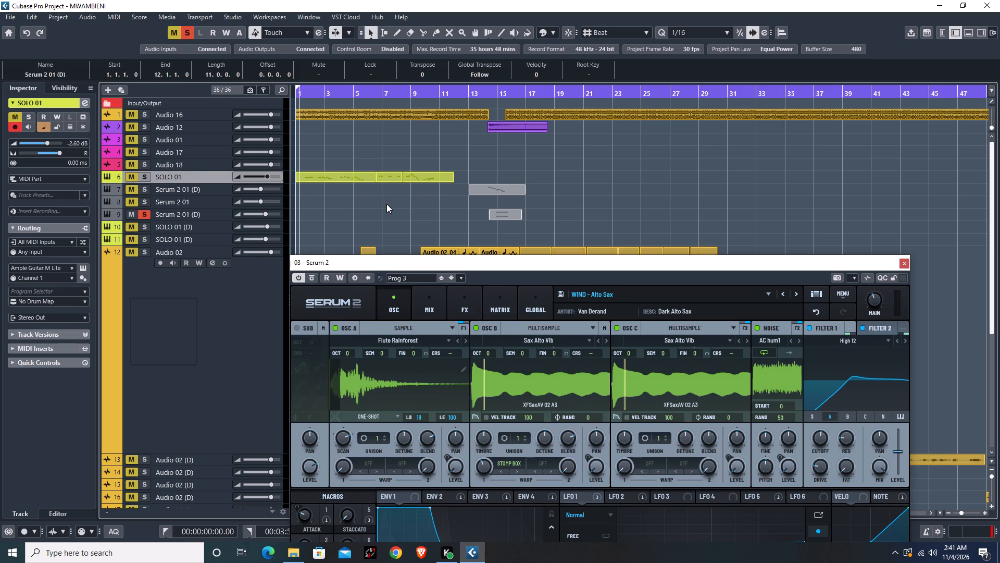
Audition the long melody part with only Serum 2 01 soloed, and stop playback.
key("space")
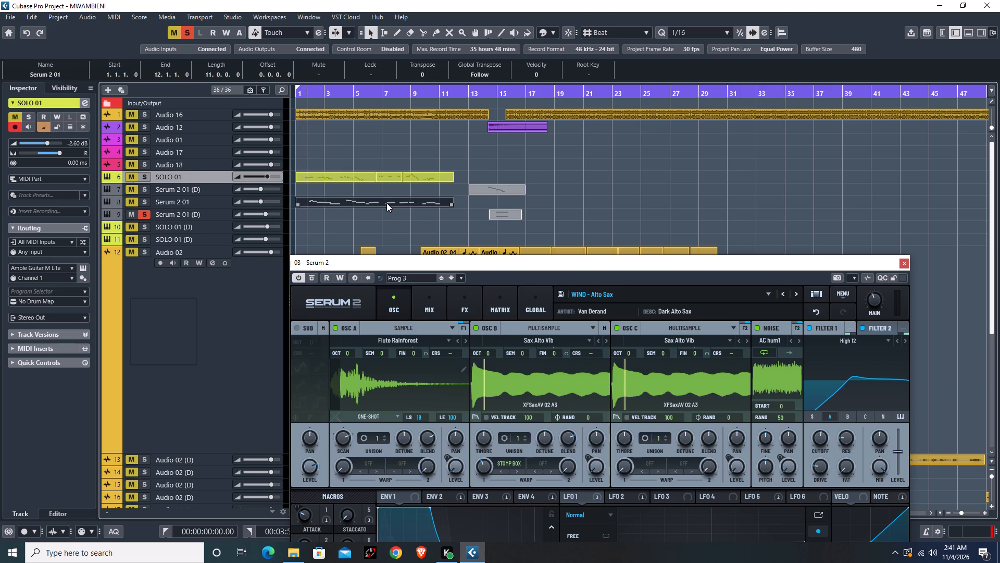
left_click(148, 200)
left_click(146, 212)
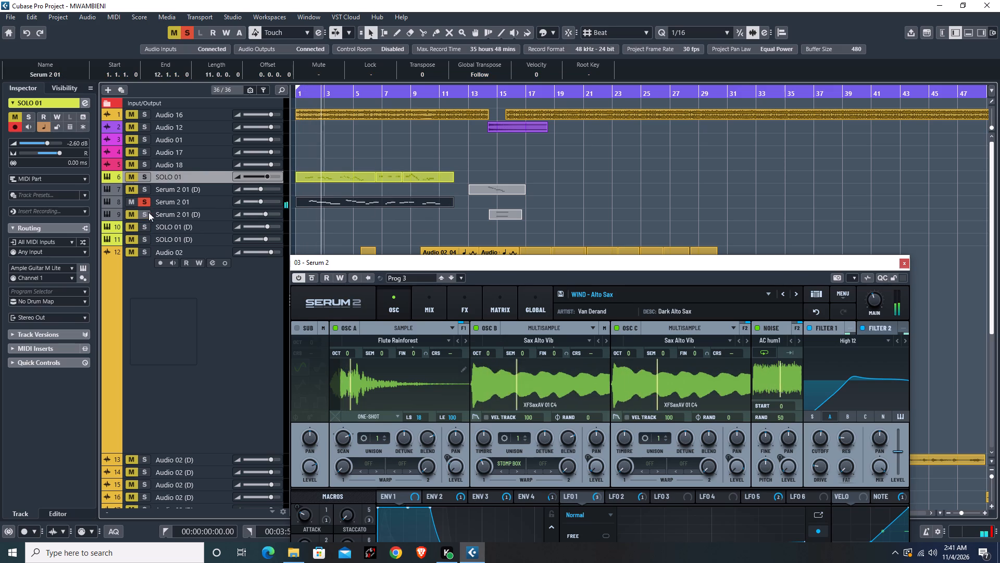
left_click(198, 204)
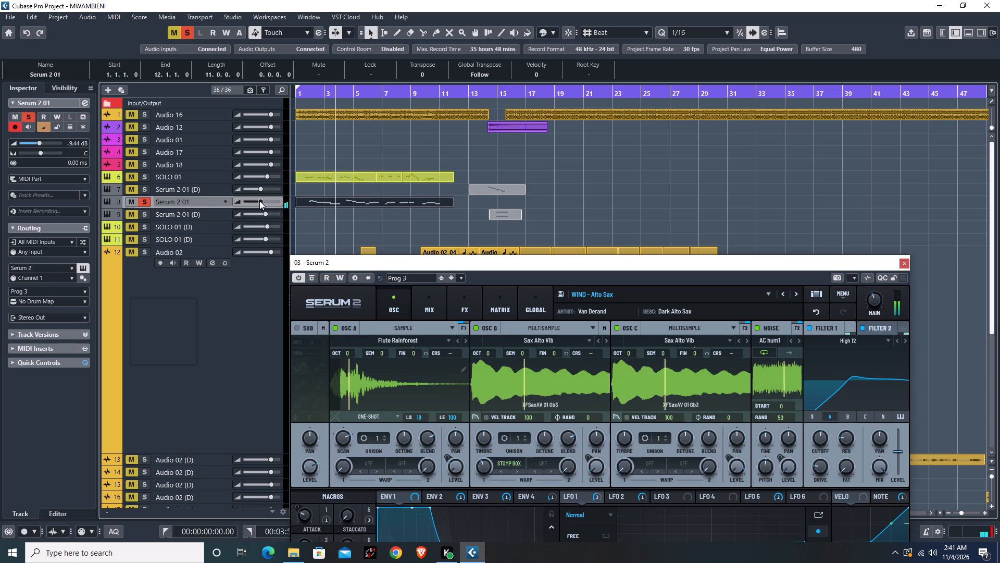
key("space")
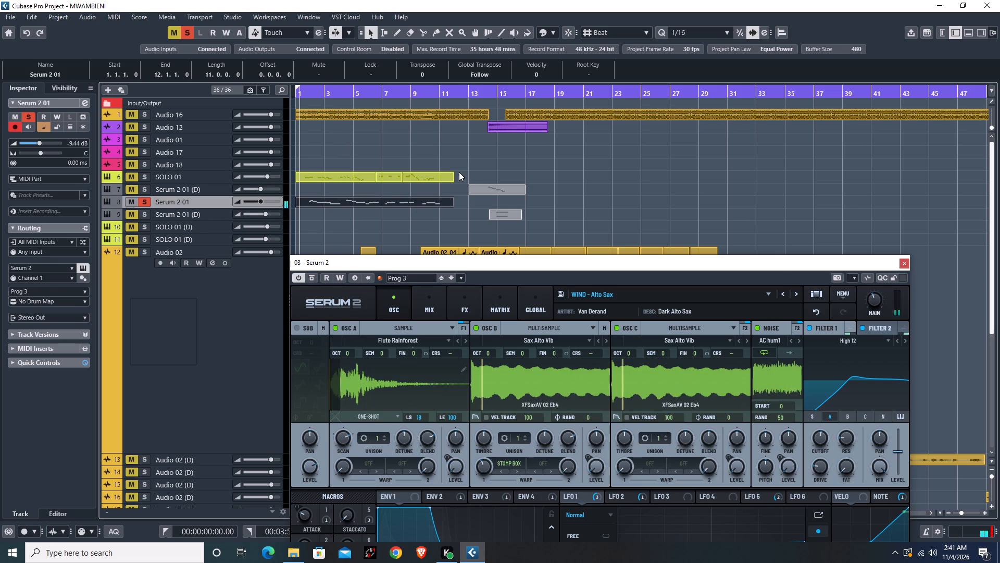
Move all the short melody parts from SOLO 01 to the Serum 2 01 (D) track directly below, keeping their start at bar 1.
left_click_drag(459, 172, 314, 193)
left_click_drag(320, 178, 319, 180, "ctrl")
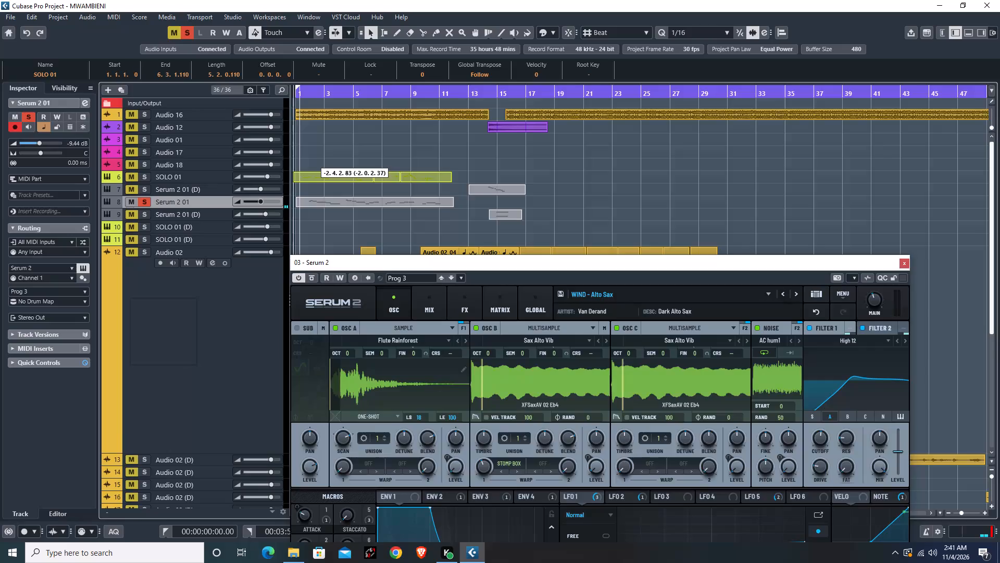
left_click_drag(319, 180, 321, 194, "ctrl")
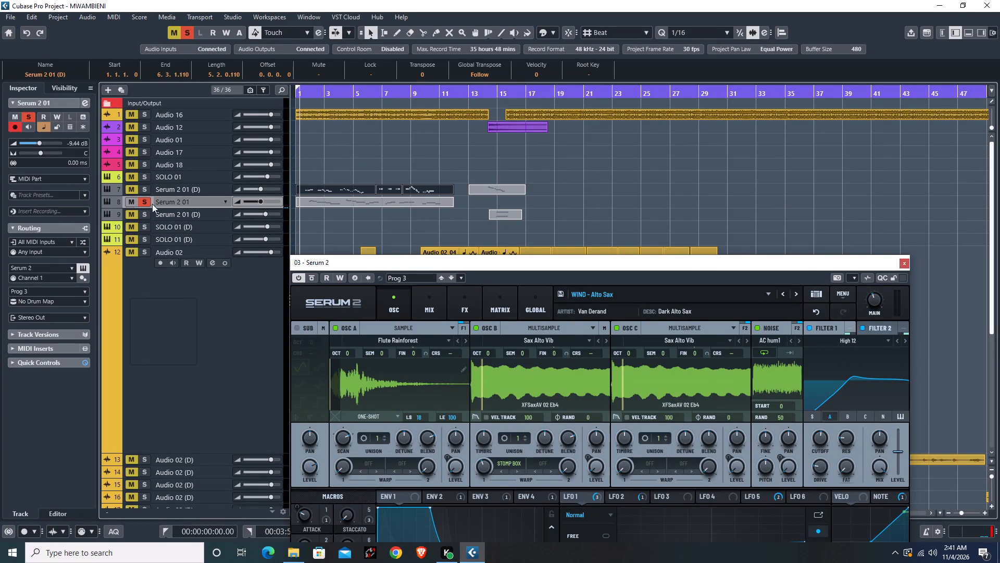
Audition Serum 2 01 (D) and Serum 2 01 soloed together, and unsolo both to hear them in the full mix.
left_click(145, 188)
key("space")
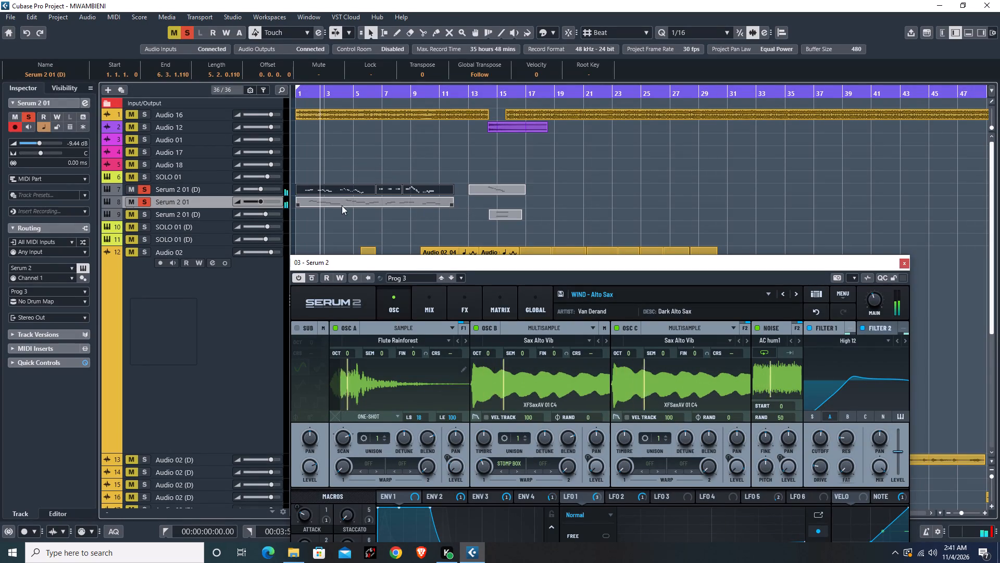
left_click(210, 202)
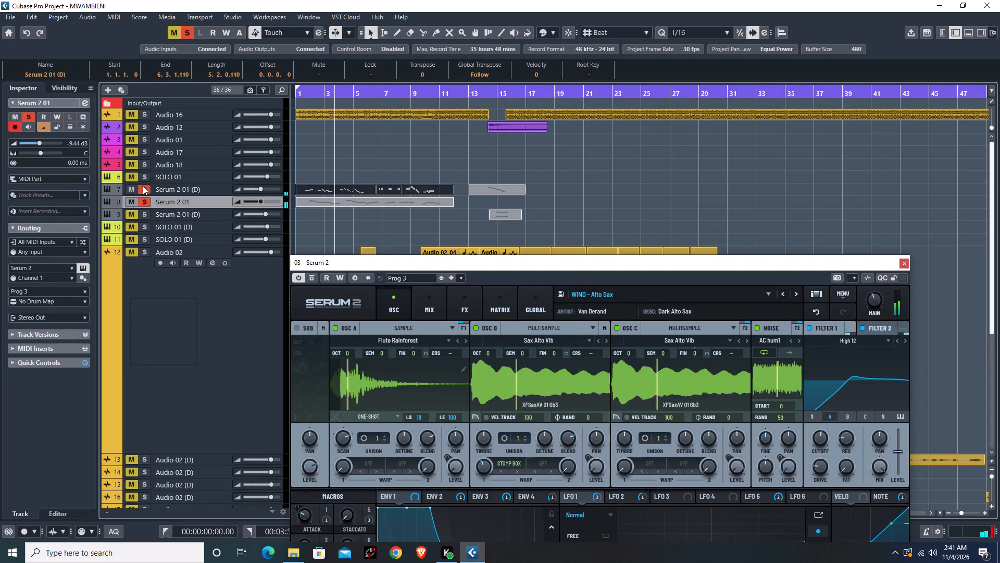
left_click(146, 189)
left_click(146, 200)
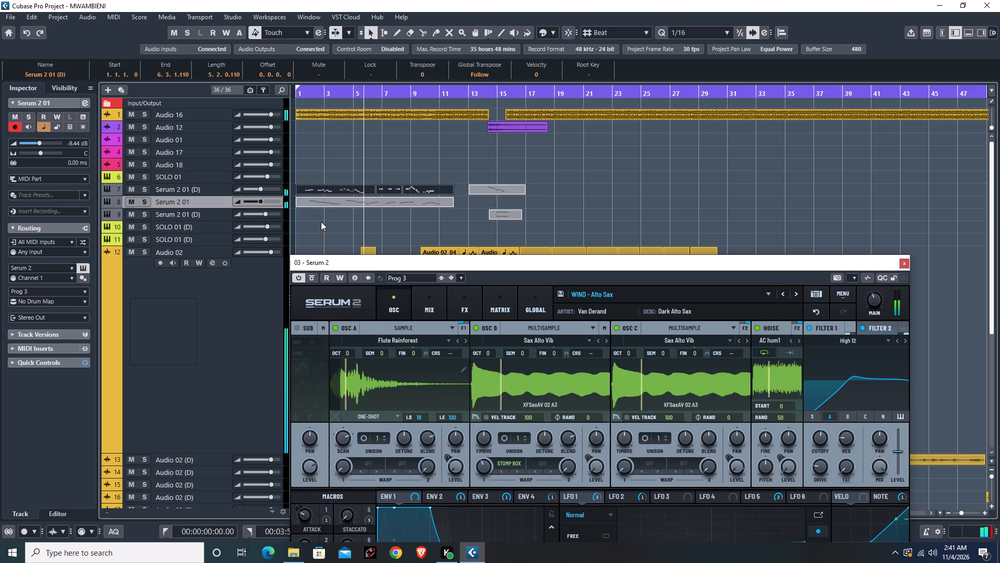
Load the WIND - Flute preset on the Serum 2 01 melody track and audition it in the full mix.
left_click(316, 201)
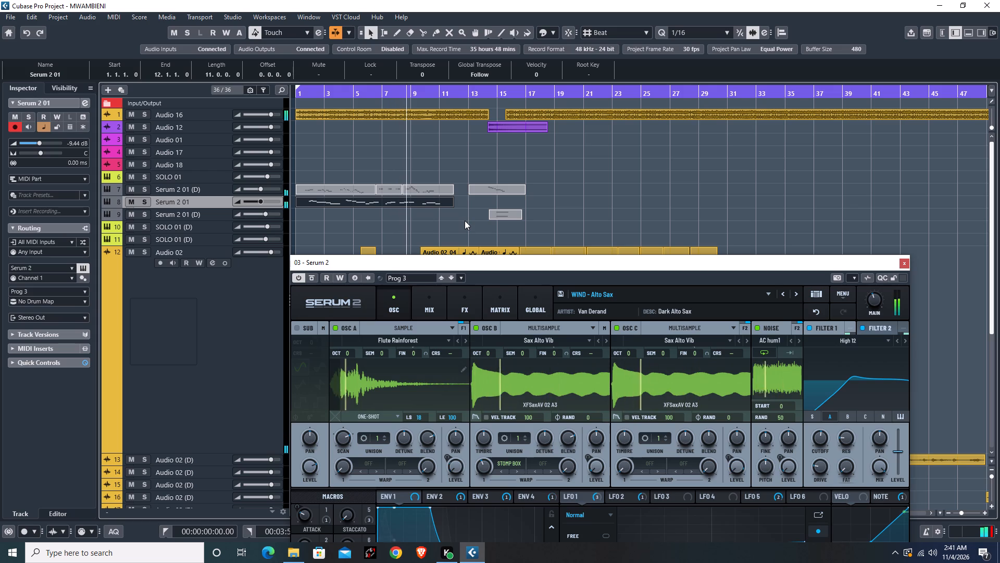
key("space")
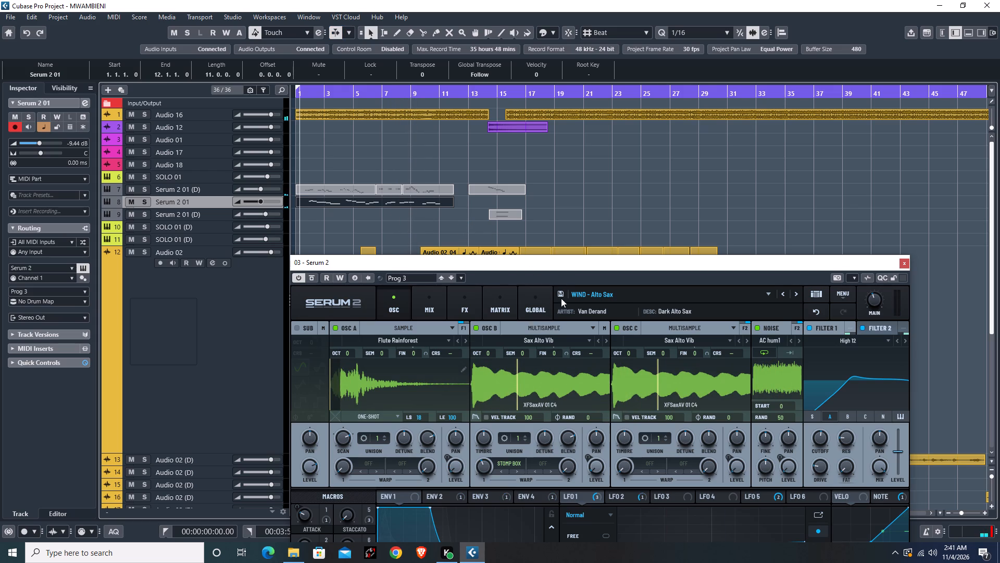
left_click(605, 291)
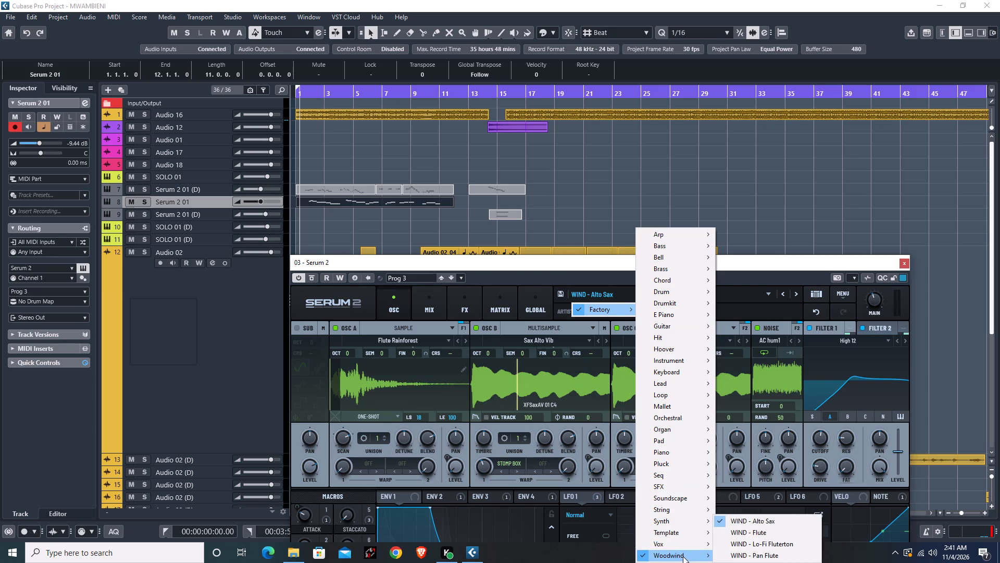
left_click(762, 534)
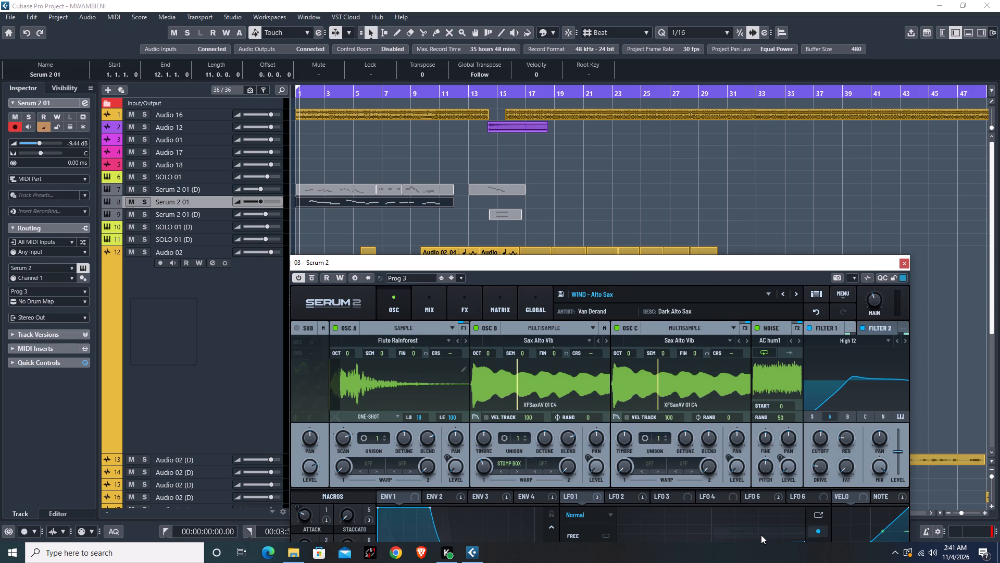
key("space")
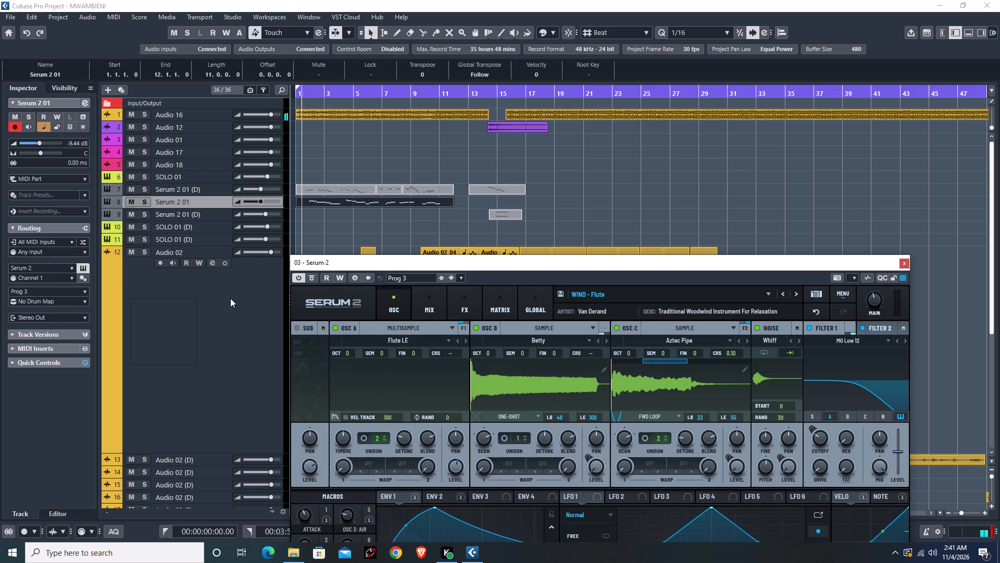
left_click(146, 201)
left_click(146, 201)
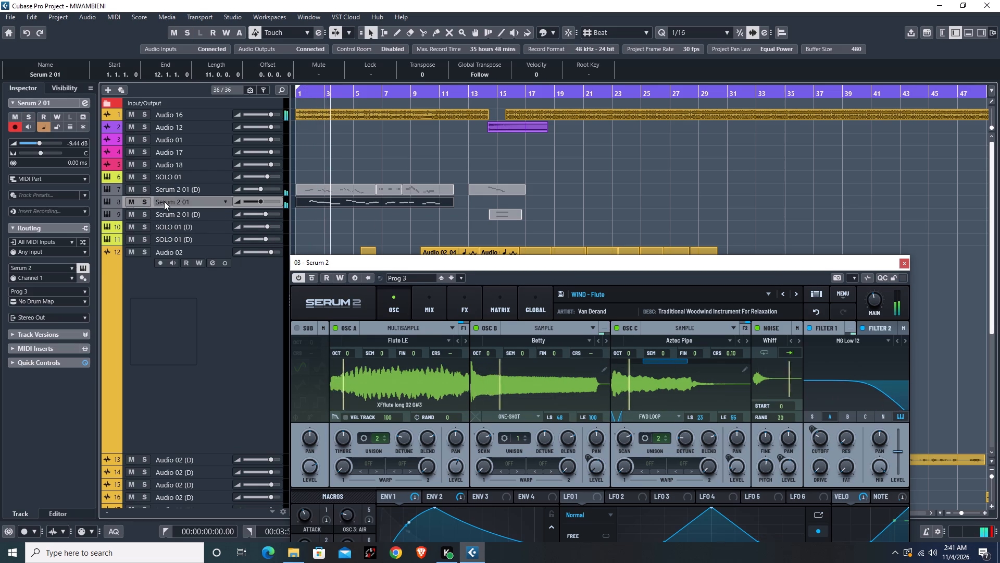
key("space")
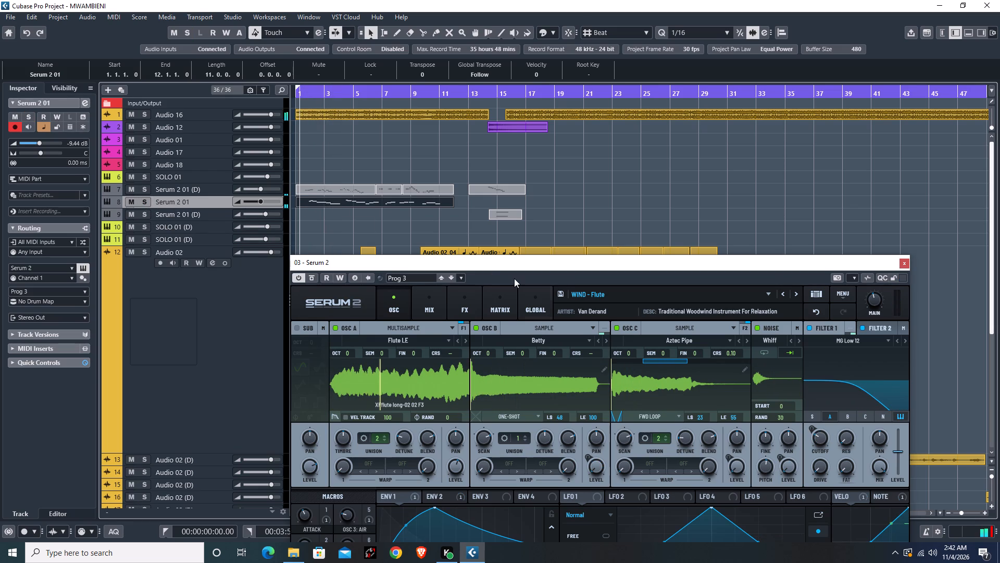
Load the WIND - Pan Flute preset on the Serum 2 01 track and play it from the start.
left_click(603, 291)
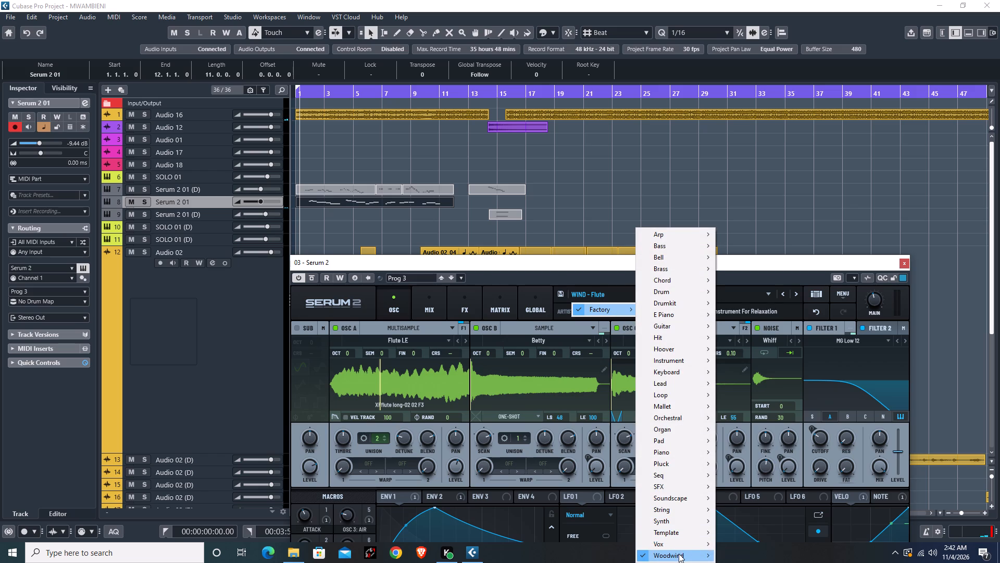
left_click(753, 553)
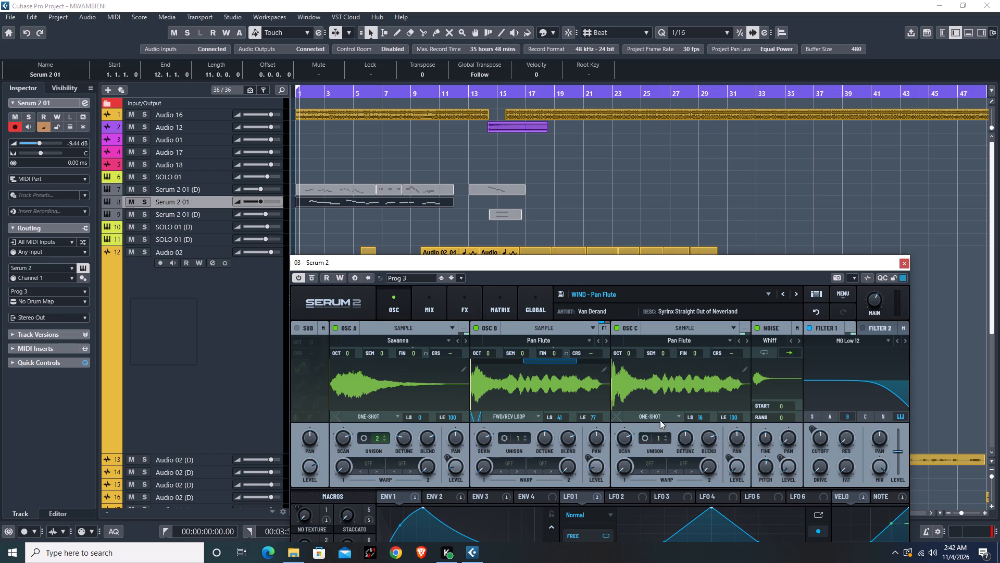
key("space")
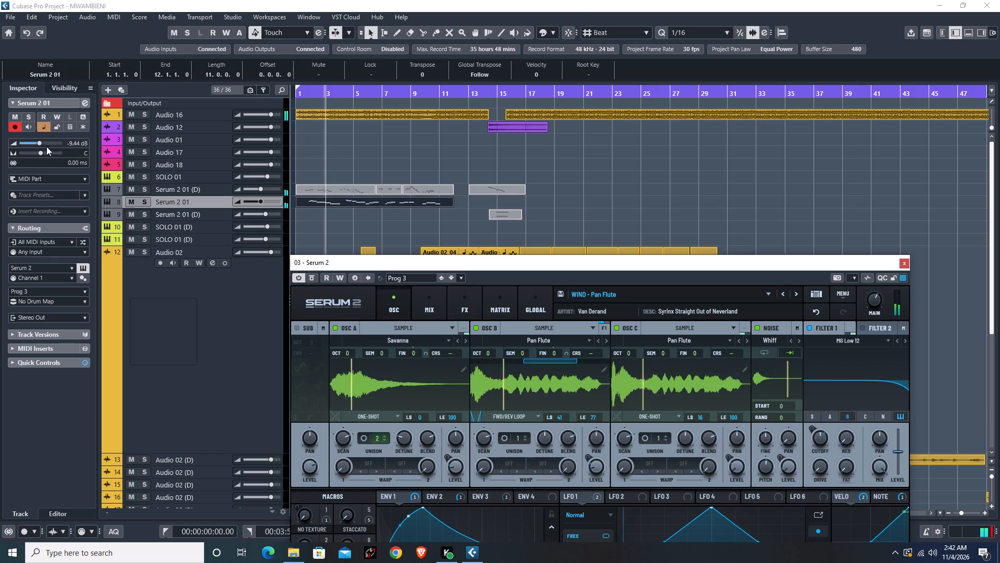
Raise the Serum 2 01 track volume to -6.70 dB.
scroll(51, 142, "up", 8)
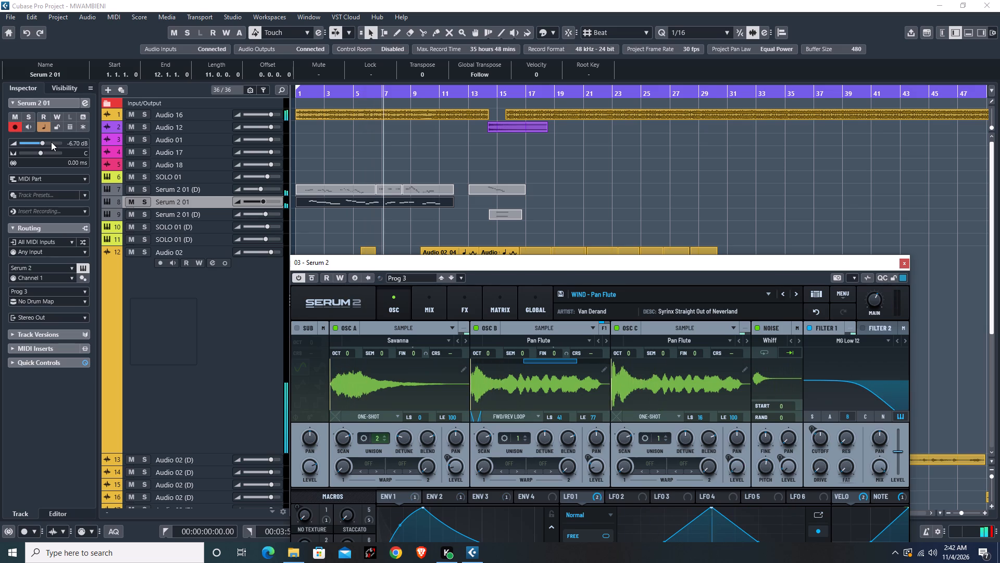
Load the WIND - Alto Sax preset on Serum 2 01 again, audition it in the full mix, and close the instrument window.
left_click(609, 289)
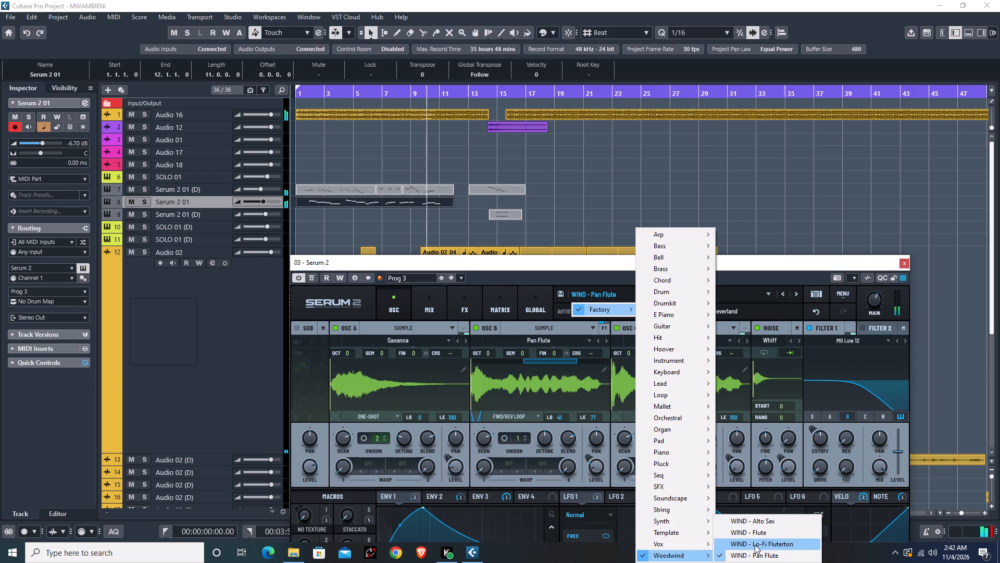
left_click(762, 518)
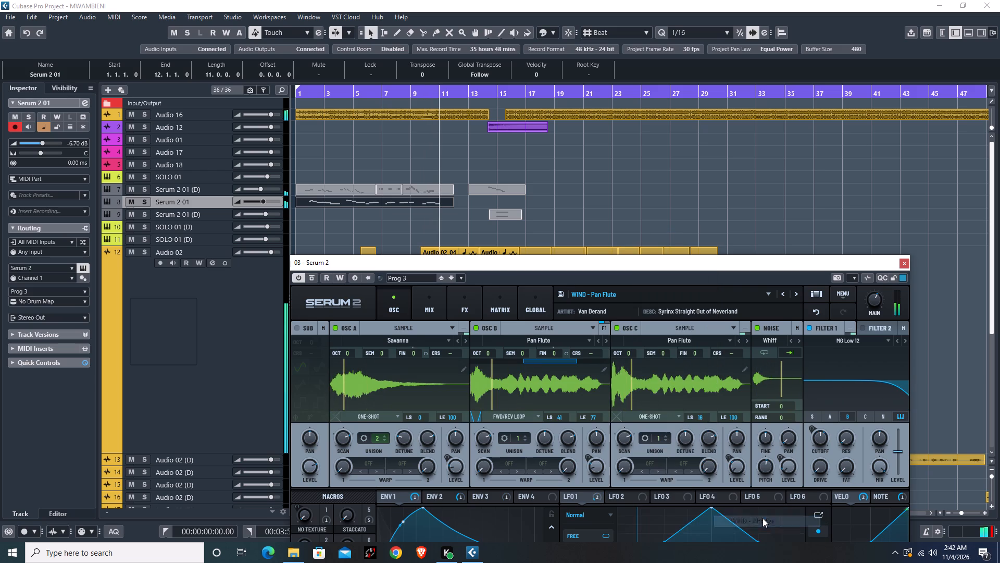
key("space")
key("space")
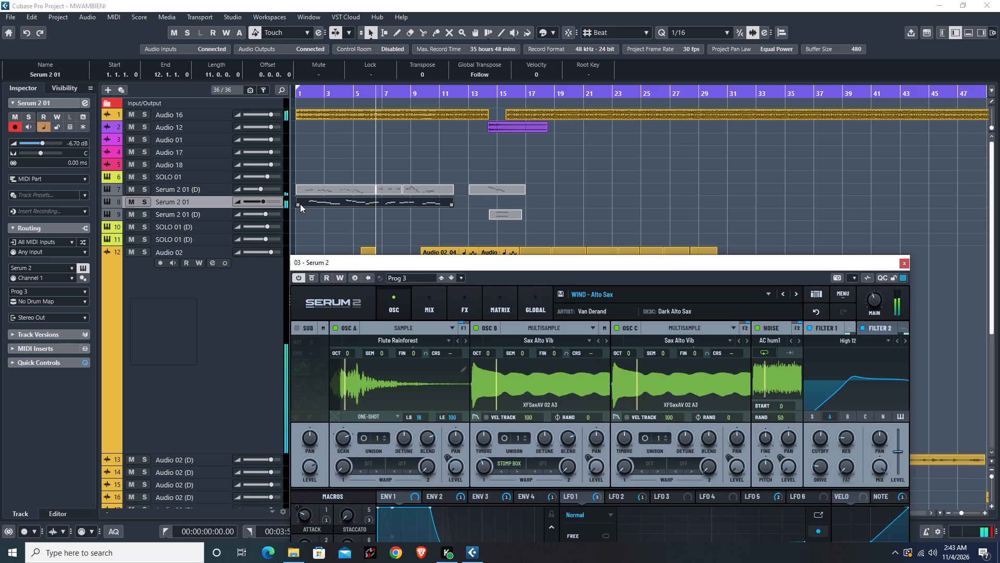
left_click(901, 264)
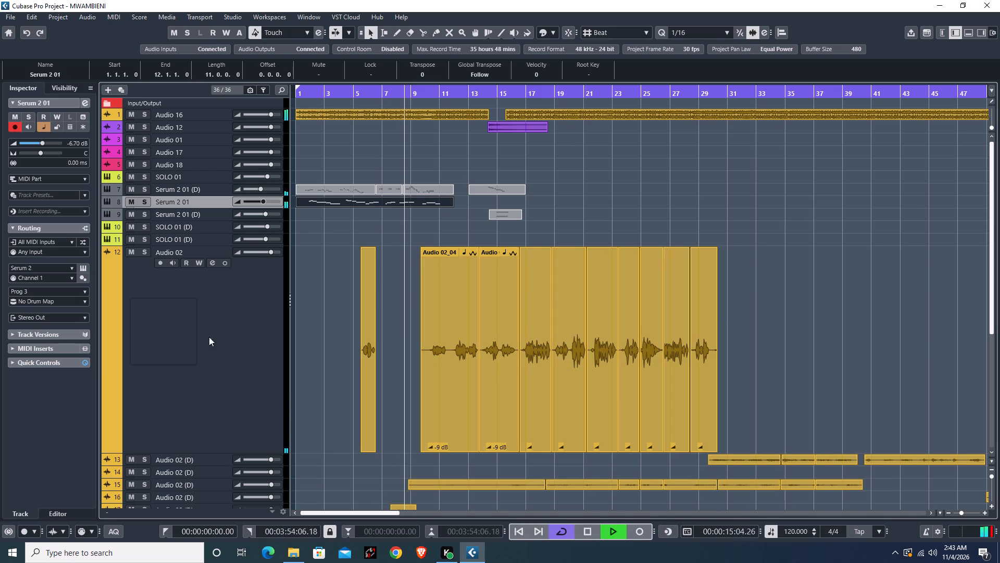
left_click(180, 335)
key("space")
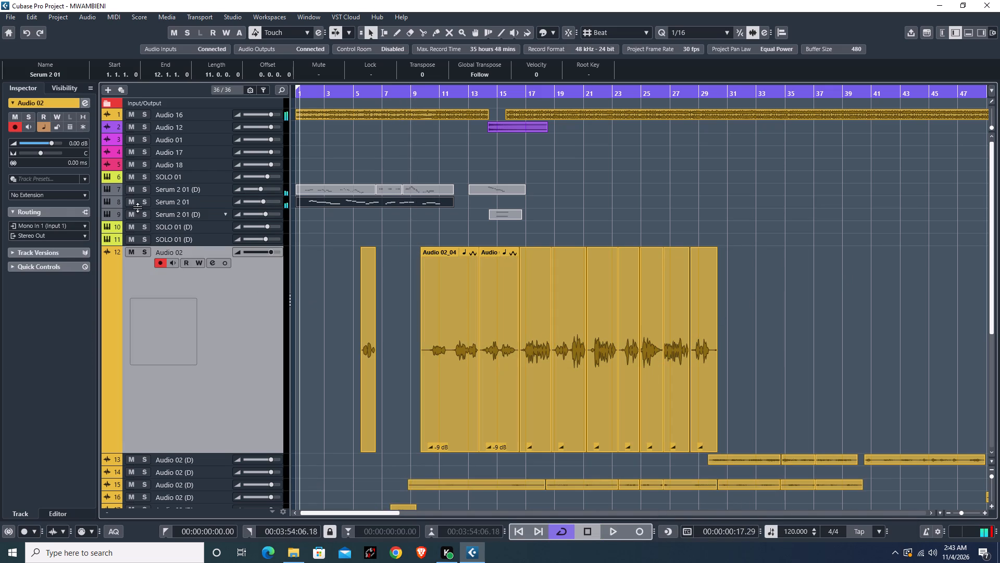
Look through the Synth and Waves instruments available for the SOLO 01 track as a replacement for Ample Guitar M Lite.
left_click(222, 174)
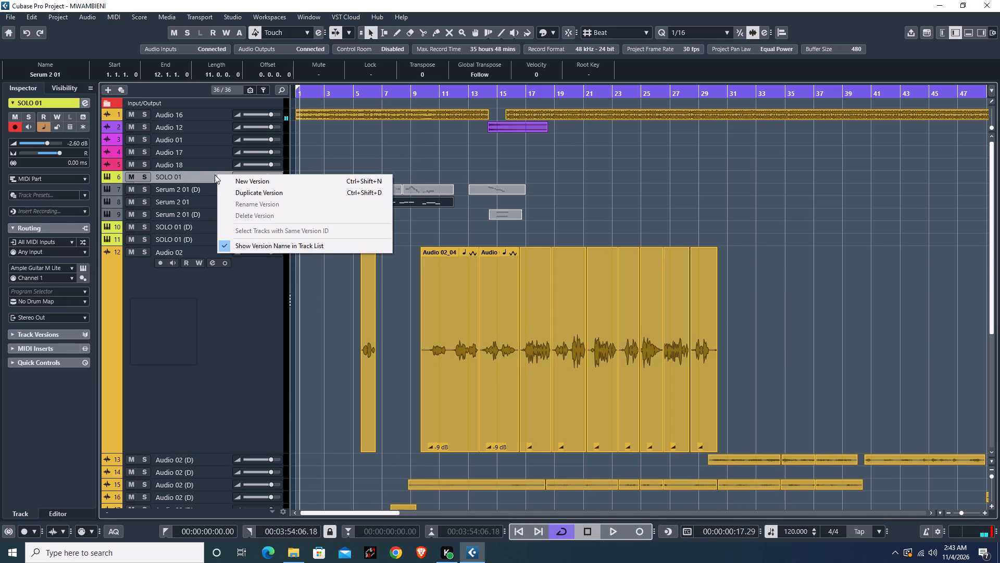
left_click(70, 268)
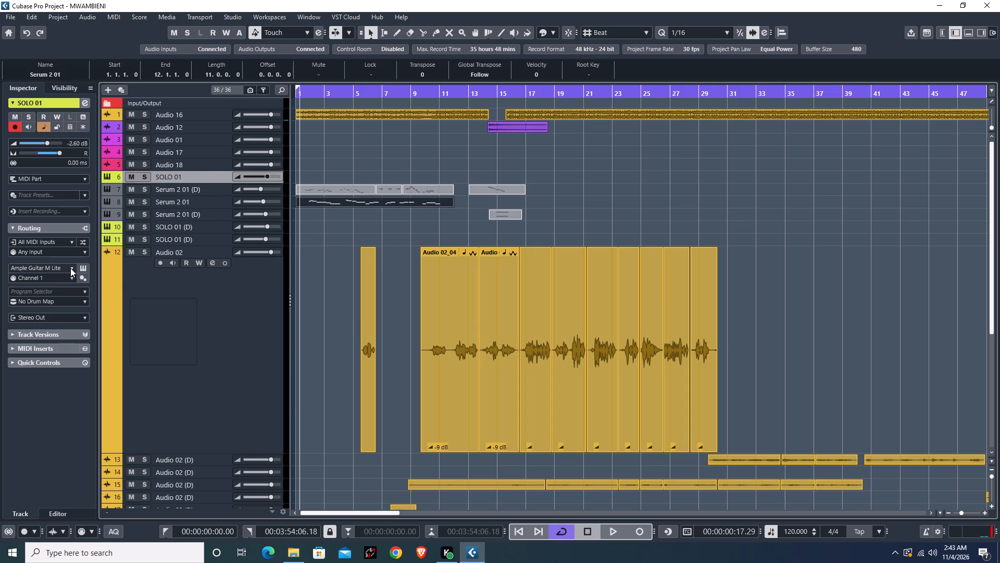
left_click(70, 268)
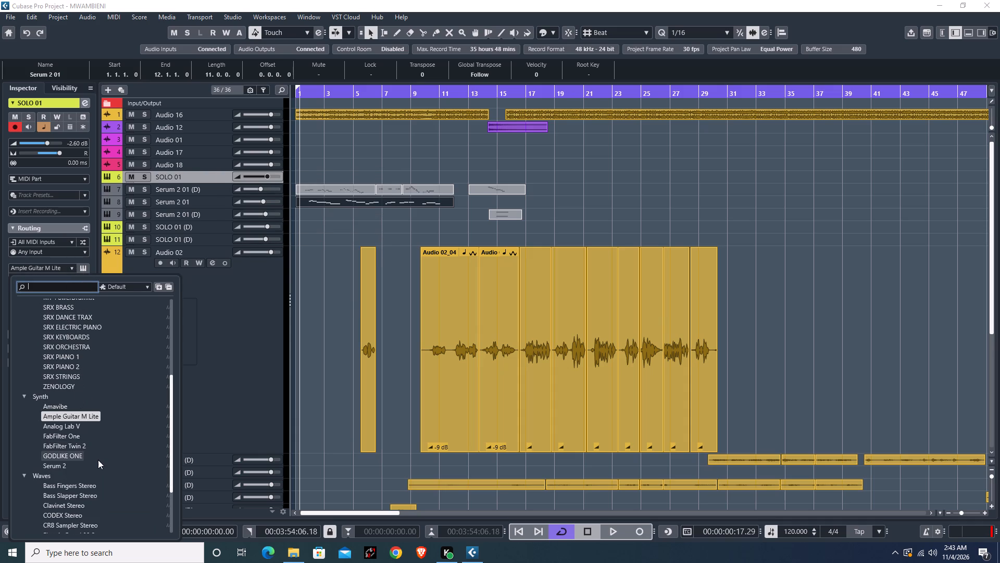
scroll(94, 466, "down", 2)
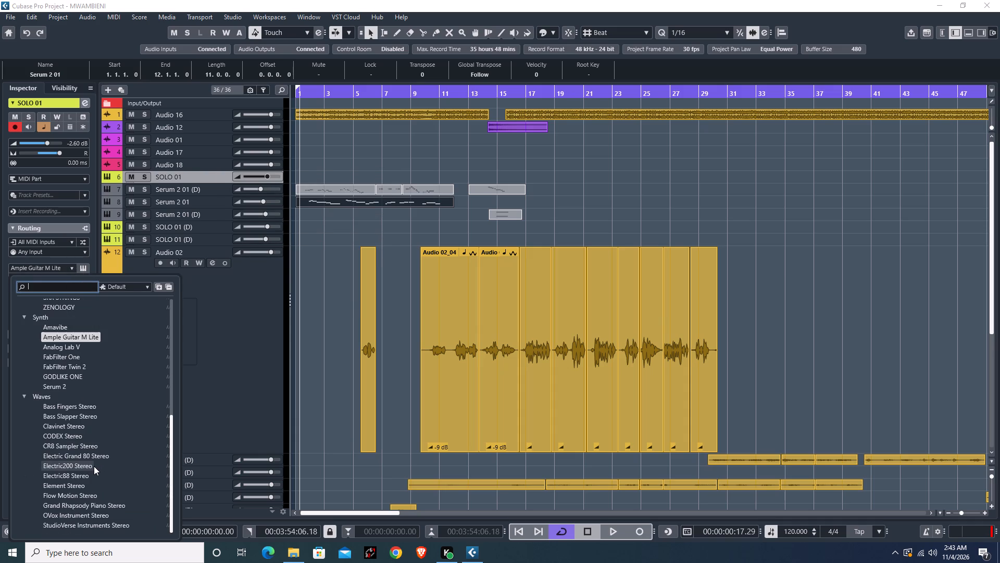
scroll(94, 466, "down", 4)
scroll(94, 466, "up", 1)
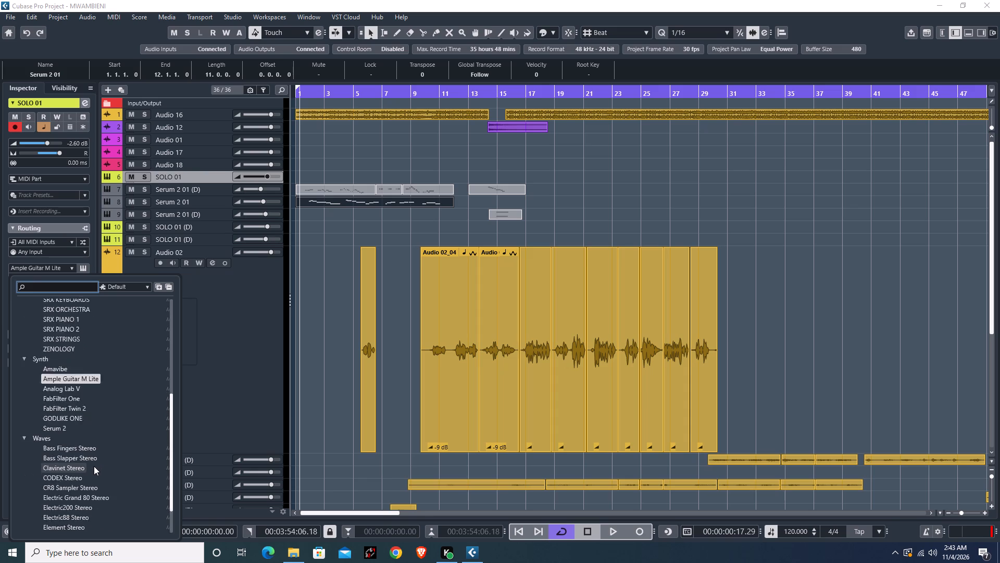
scroll(94, 466, "up", 1)
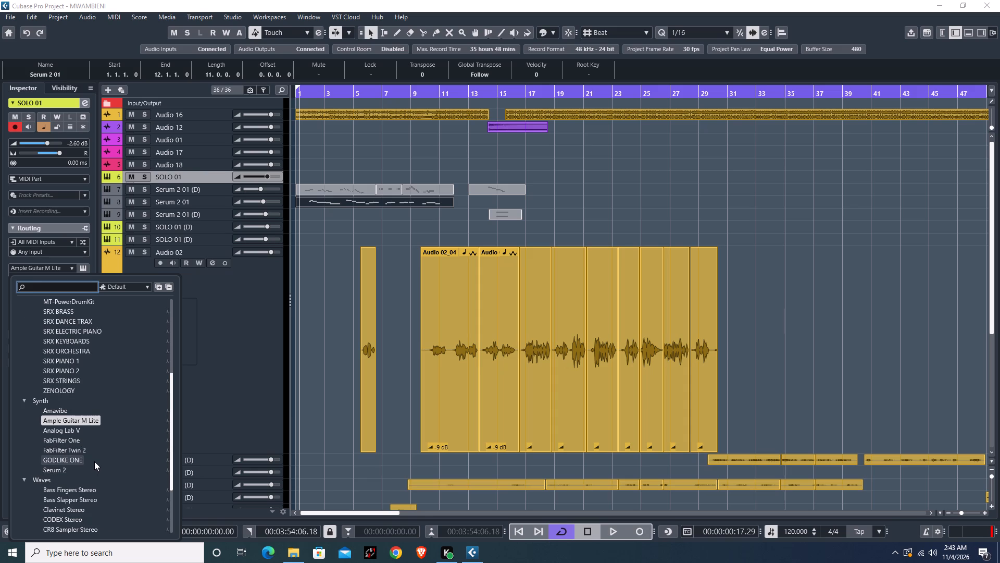
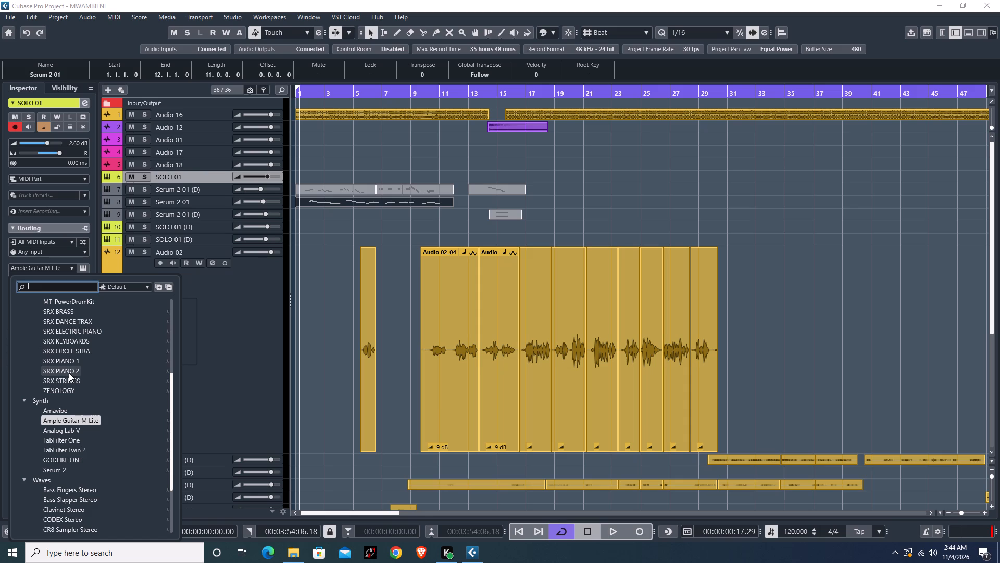
Look through the rest of the instrument list for SOLO 01, then leave it without choosing a replacement.
scroll(96, 334, "up", 5)
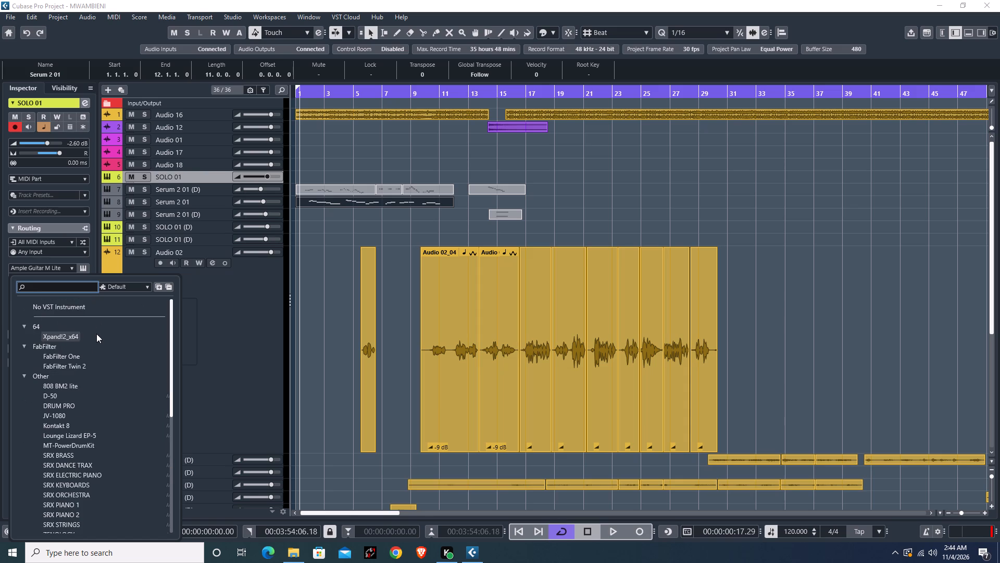
scroll(96, 334, "up", 2)
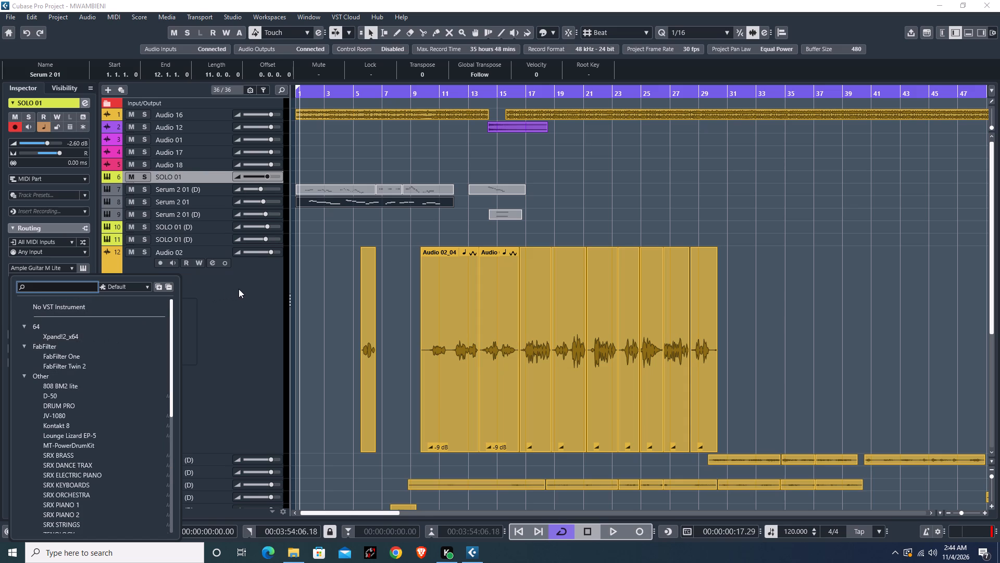
left_click(239, 289)
Solo the enlarged Serum 2 01 track, play it from the start, and briefly check its Serum 2 instrument window.
left_click(219, 200)
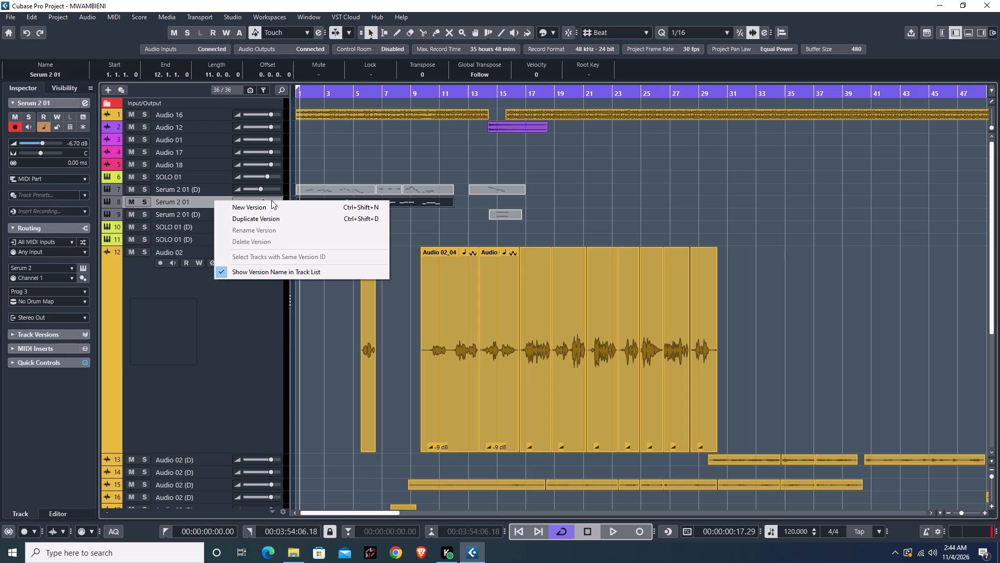
left_click(404, 214)
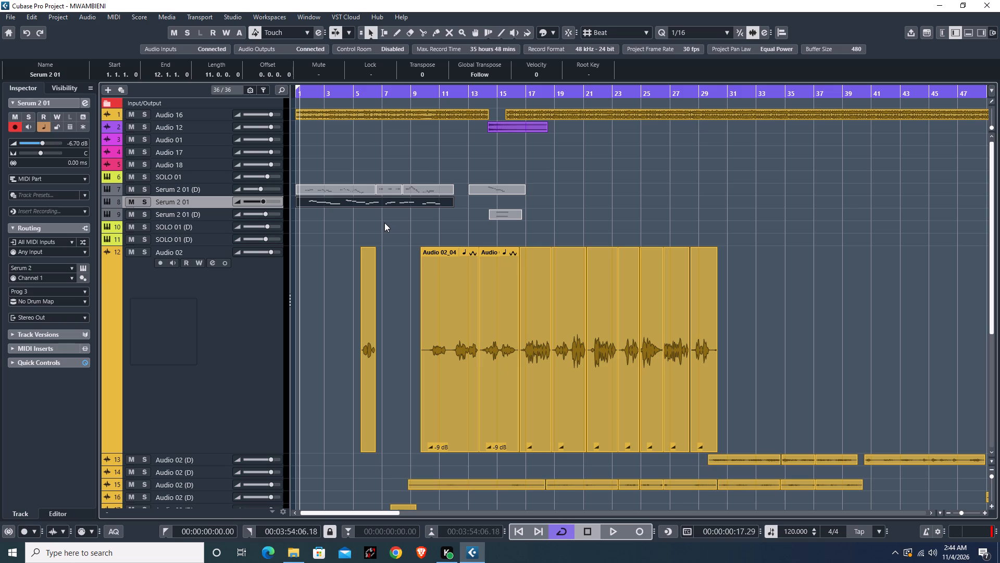
key("z")
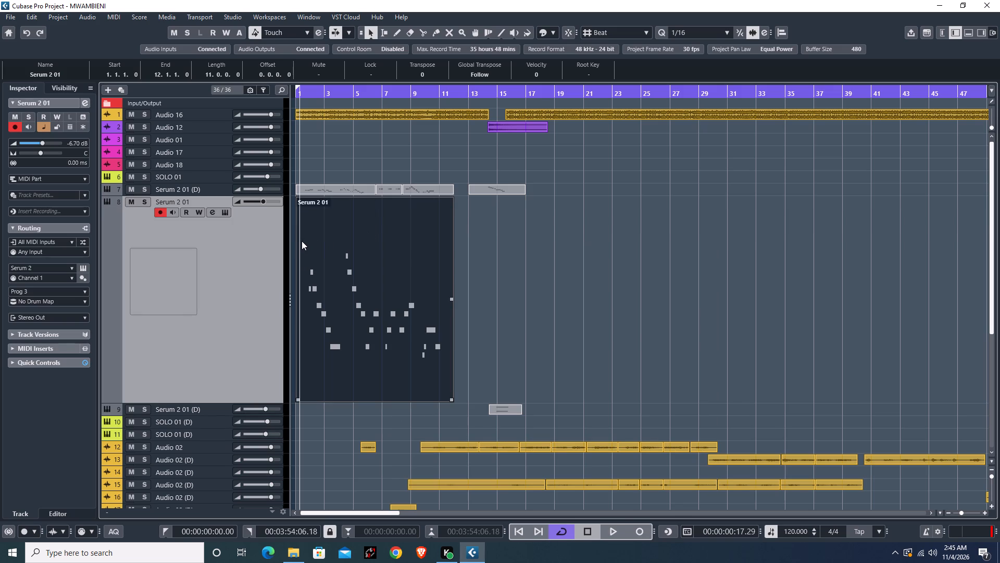
key("space")
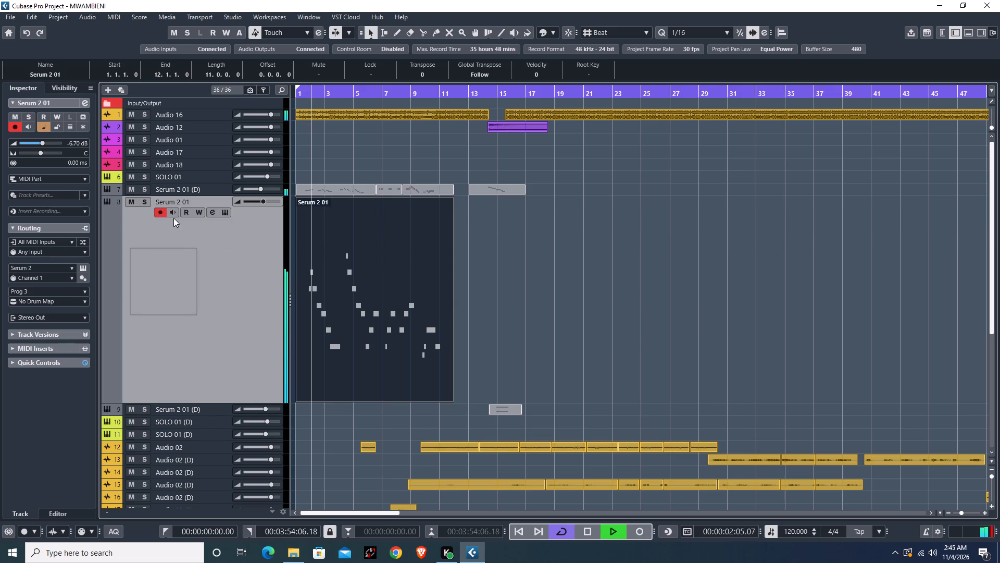
left_click(146, 204)
left_click(177, 262)
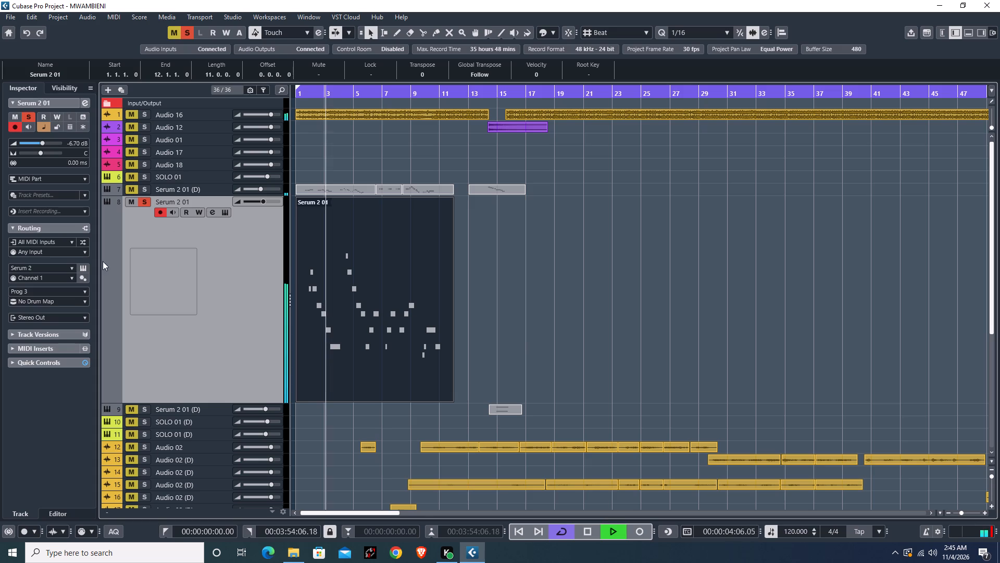
key("space")
left_click(82, 268)
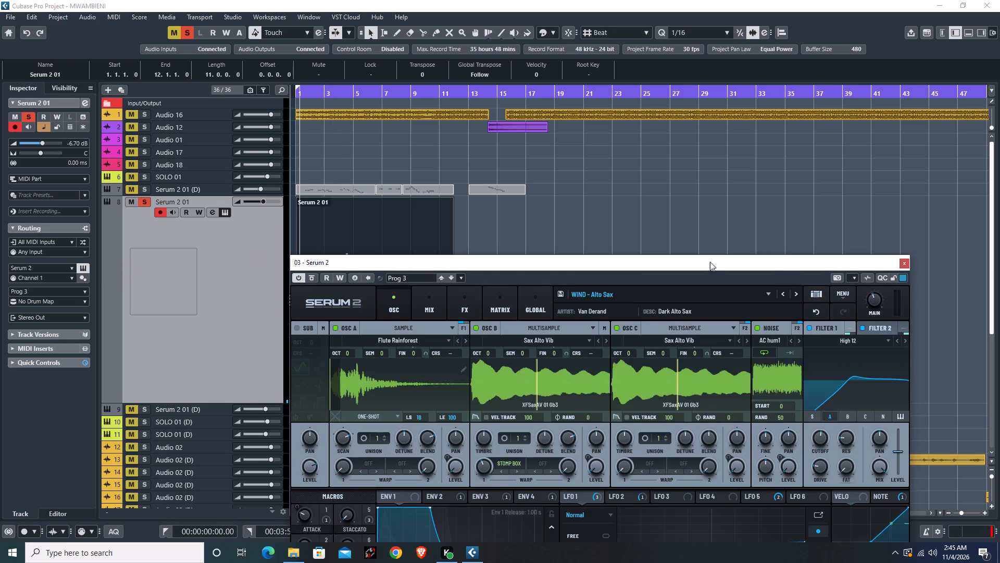
left_click(906, 263)
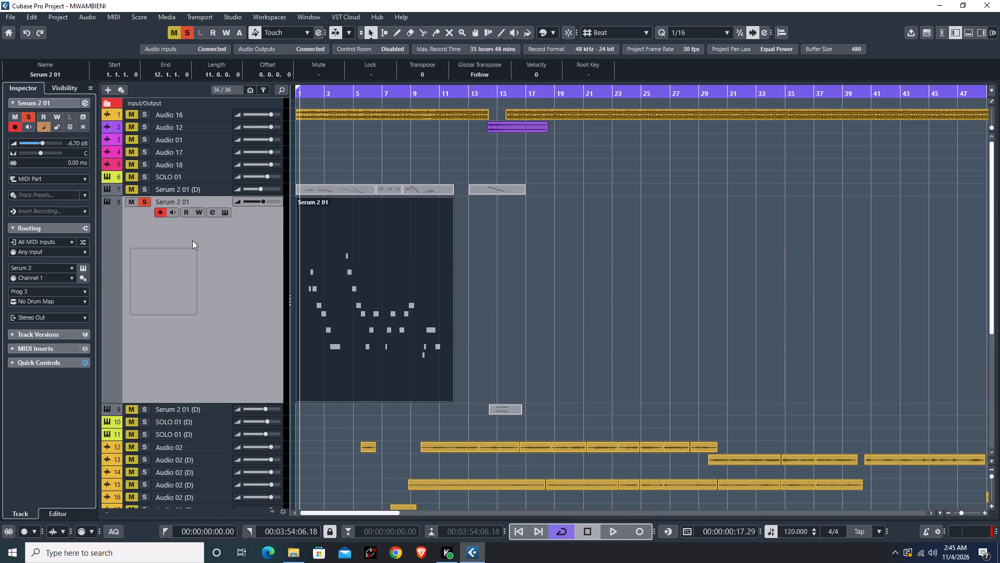
Enable the FX 02-RoomWorks send on the Serum 2 01 channel and set it to -15.6 dB during playback.
left_click(210, 213)
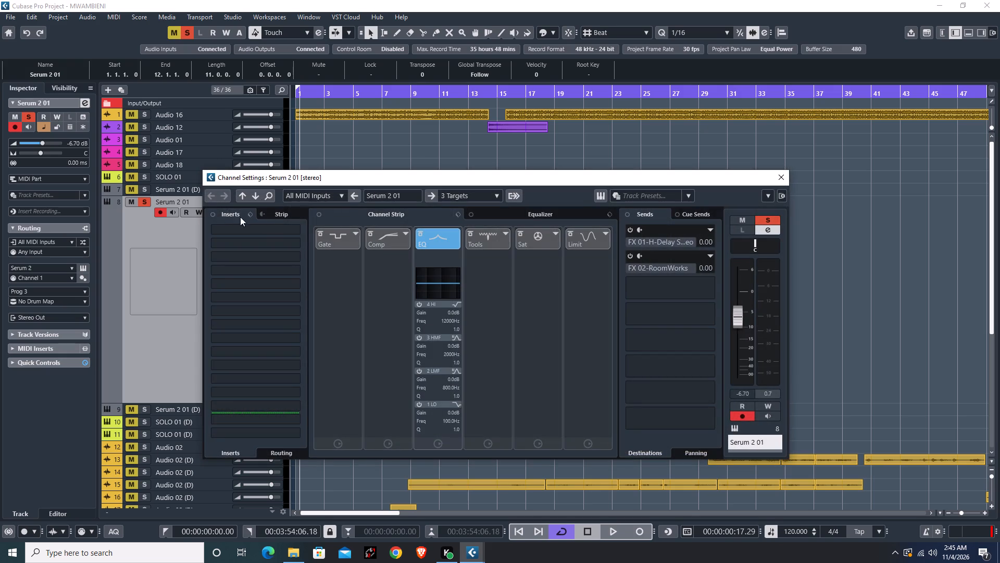
left_click(268, 229)
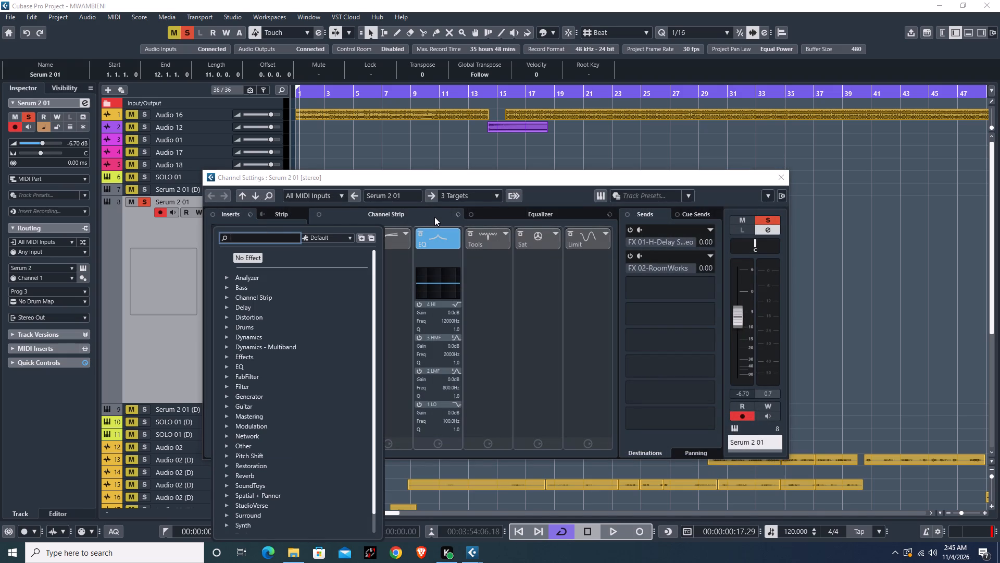
left_click(579, 197)
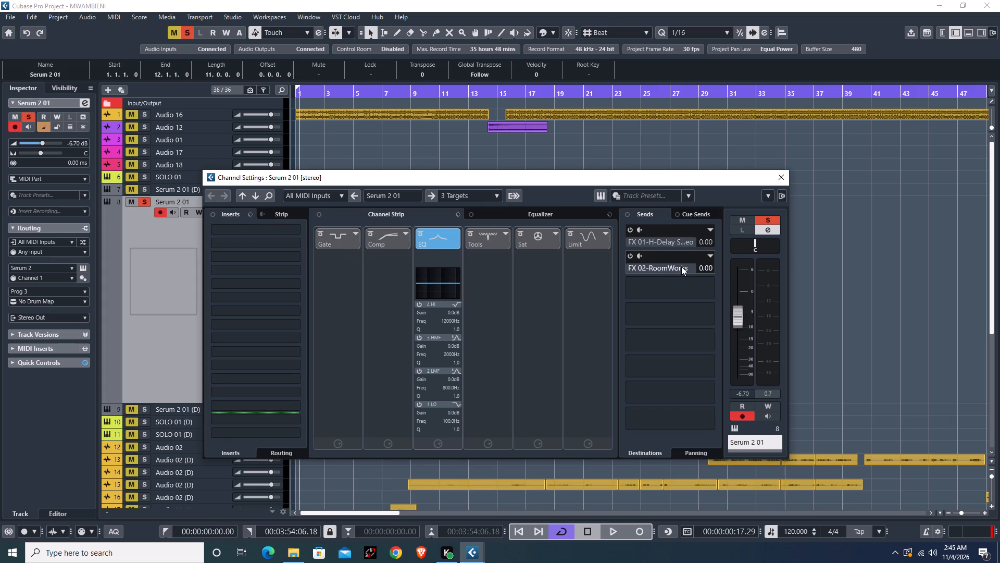
scroll(681, 266, "down", 4)
scroll(681, 266, "down", 20)
scroll(681, 266, "down", 10)
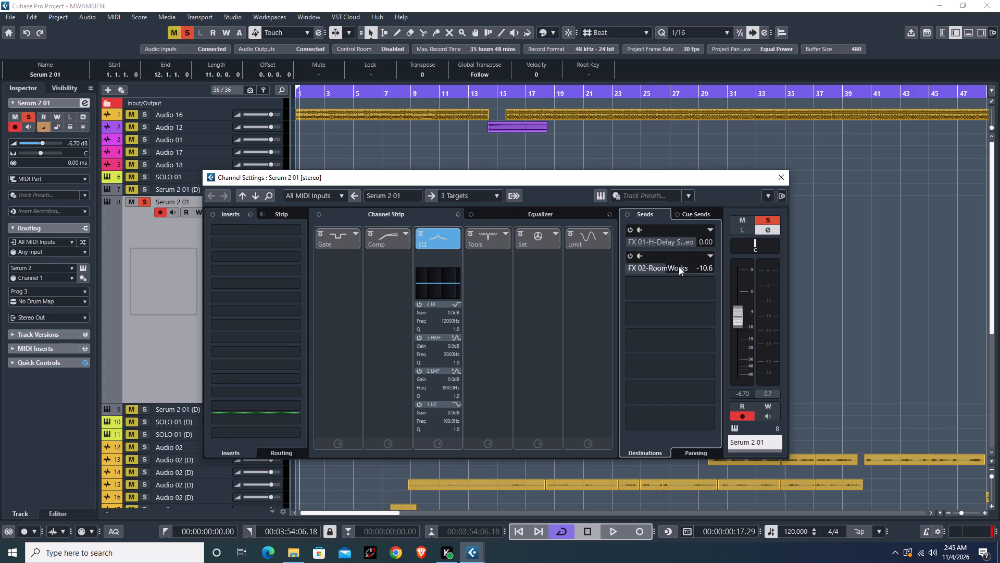
scroll(679, 266, "down", 18)
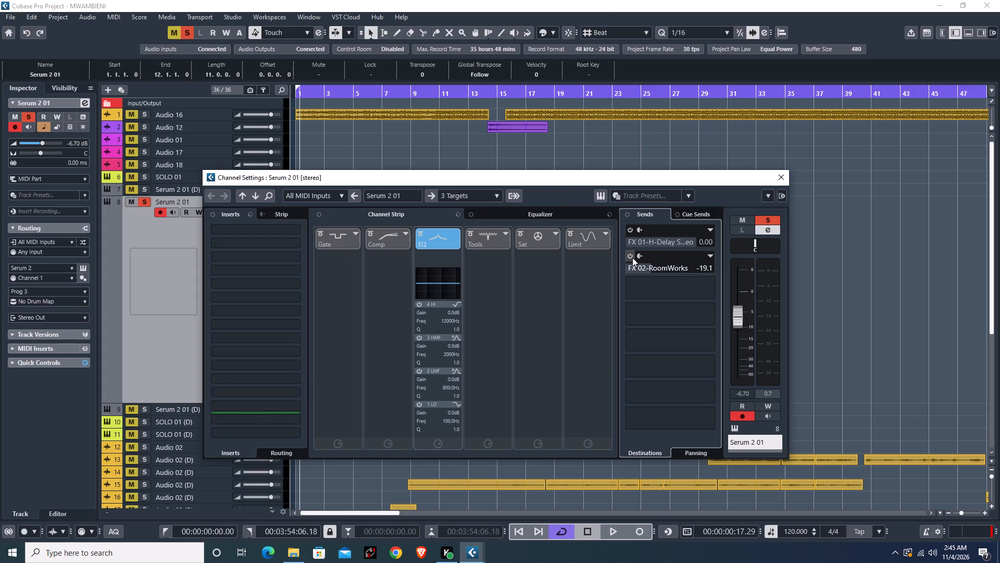
left_click(632, 258)
key("space")
double_click(771, 220)
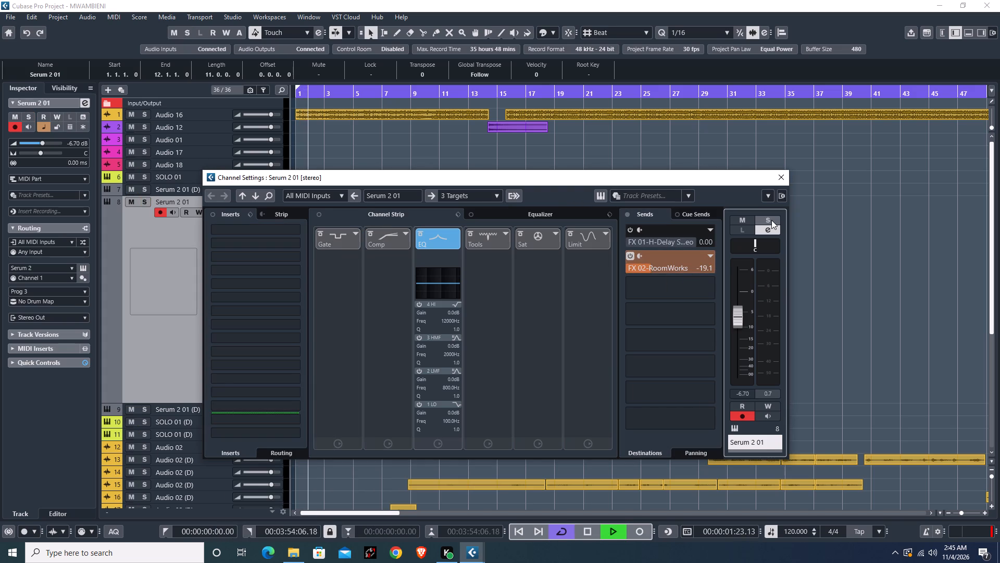
scroll(682, 261, "down", 2)
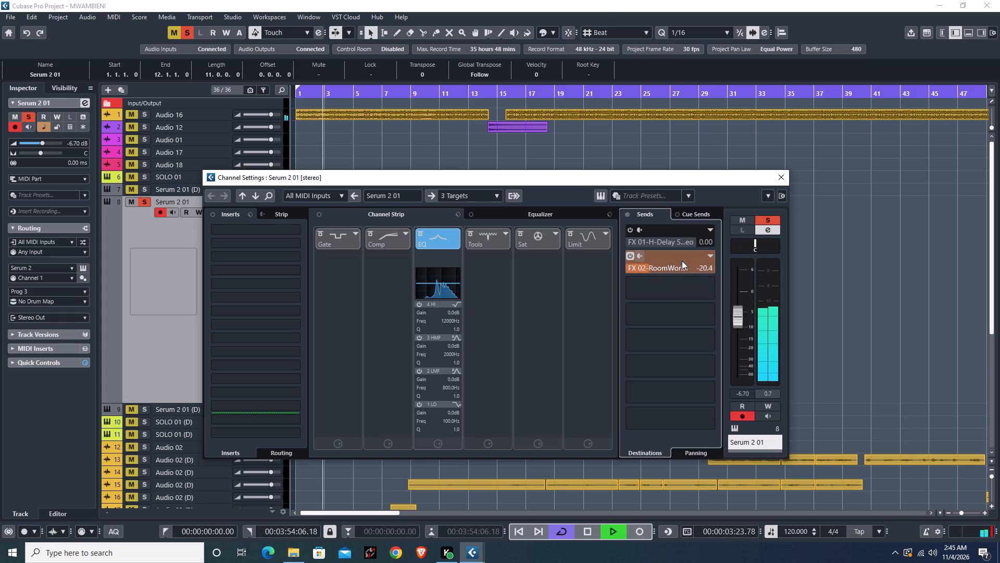
scroll(681, 261, "up", 8)
Enable the FX 01-H-Delay send on the Serum 2 01 channel at -26.1 dB.
scroll(674, 242, "down", 12)
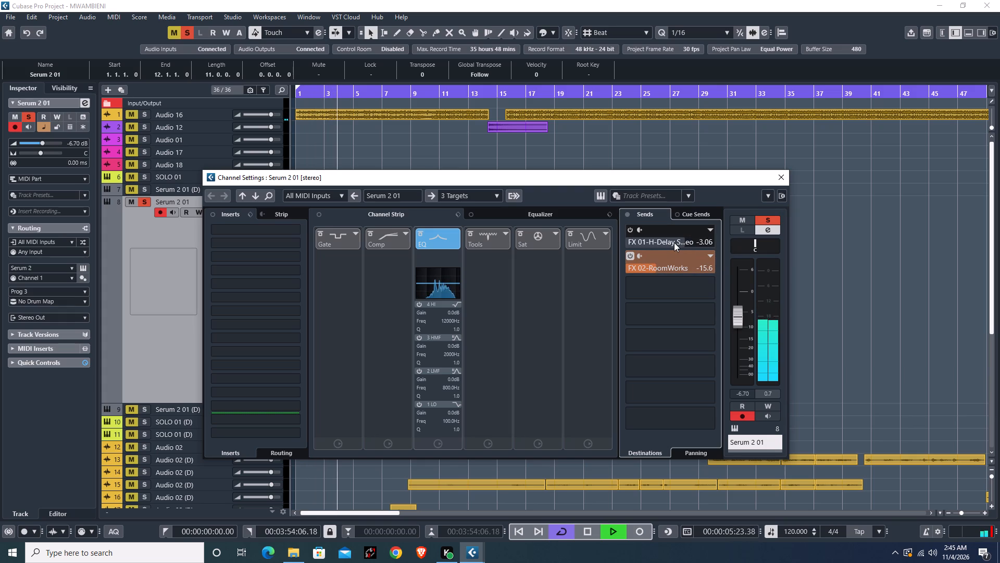
scroll(674, 242, "down", 20)
scroll(674, 242, "down", 20)
scroll(674, 242, "down", 2)
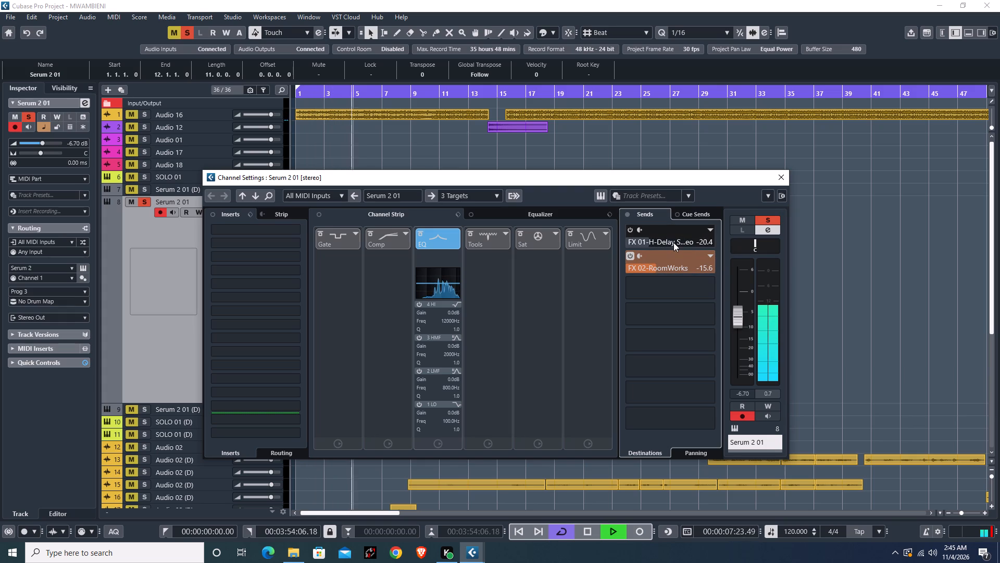
scroll(673, 242, "down", 7)
left_click(627, 229)
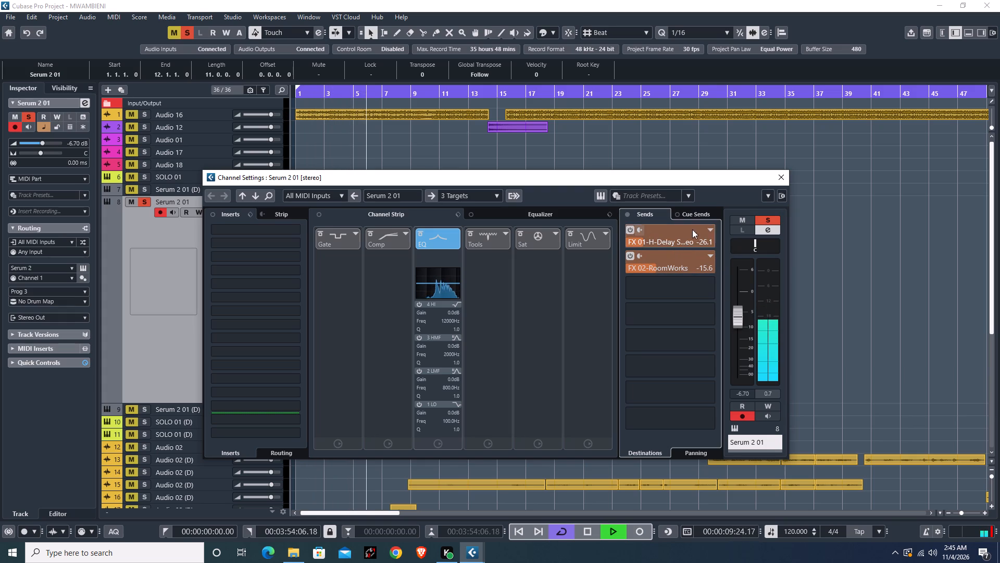
double_click(761, 218)
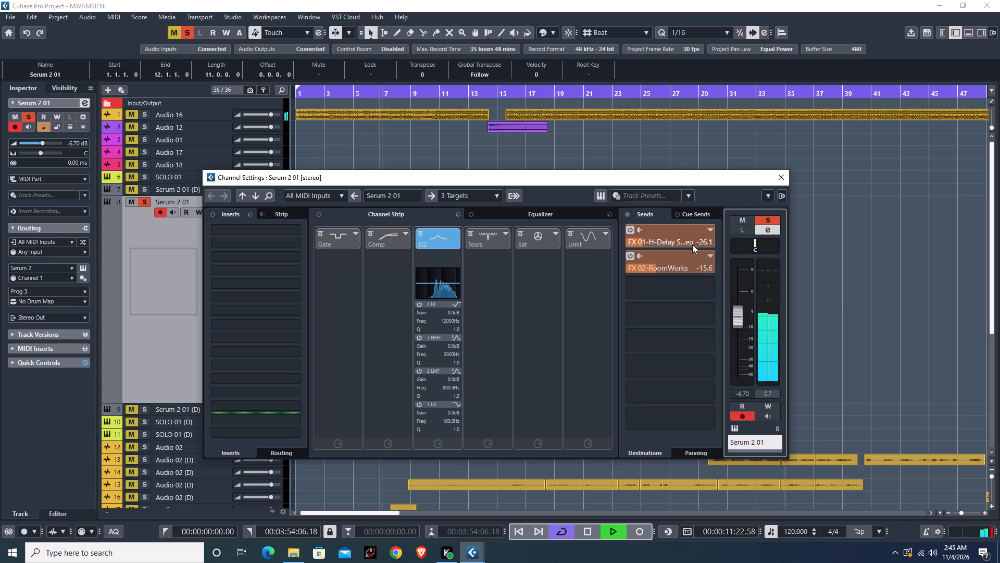
Raise the H-Delay send to -23.5 dB and the RoomWorks send to -15.1 dB, then close the channel settings and stop playback.
scroll(679, 264, "up", 4)
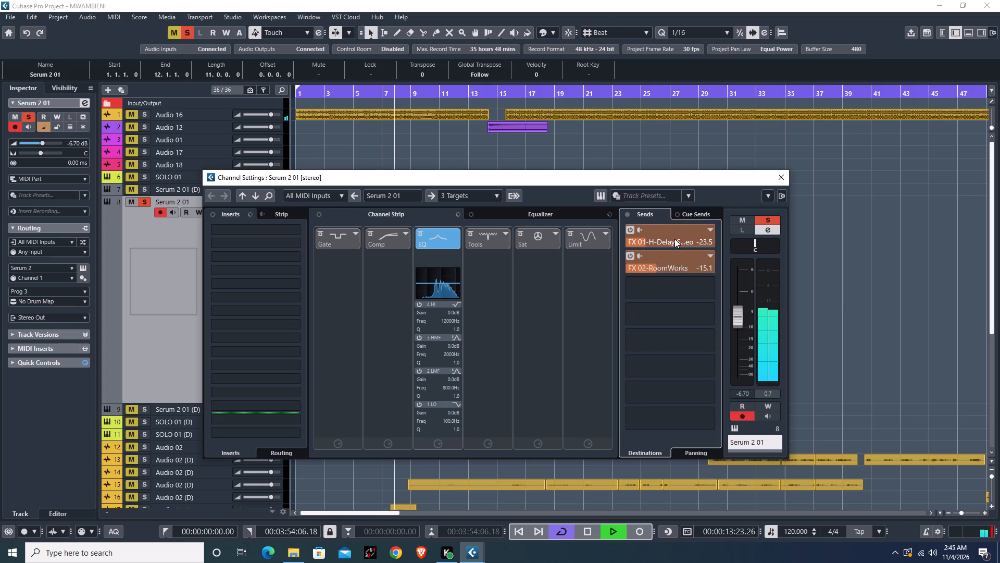
left_click(781, 176)
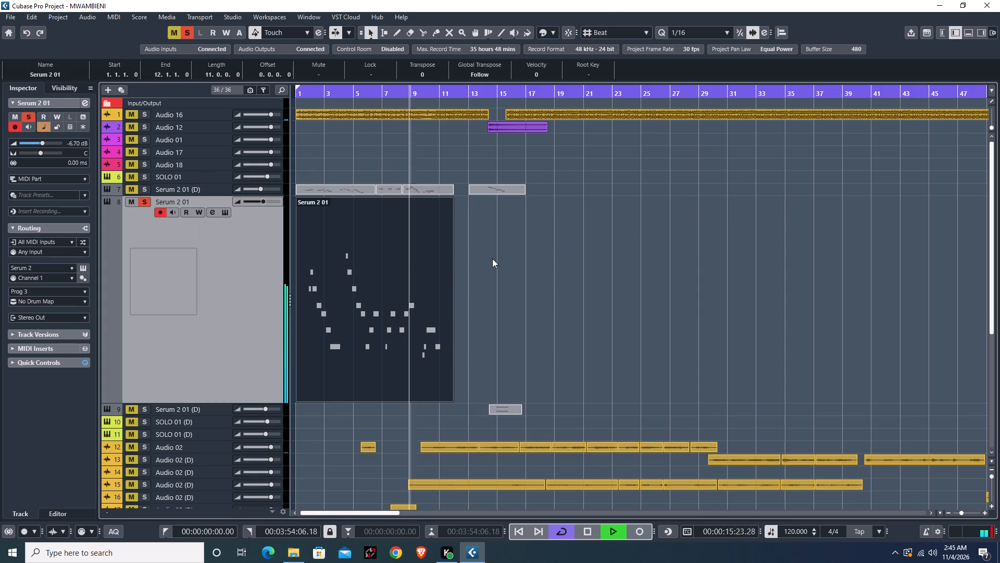
key("space")
Open the Serum 2 01 part for note editing, move the first D#4 note to 2.1.3.0, and audition the opening.
double_click(390, 286)
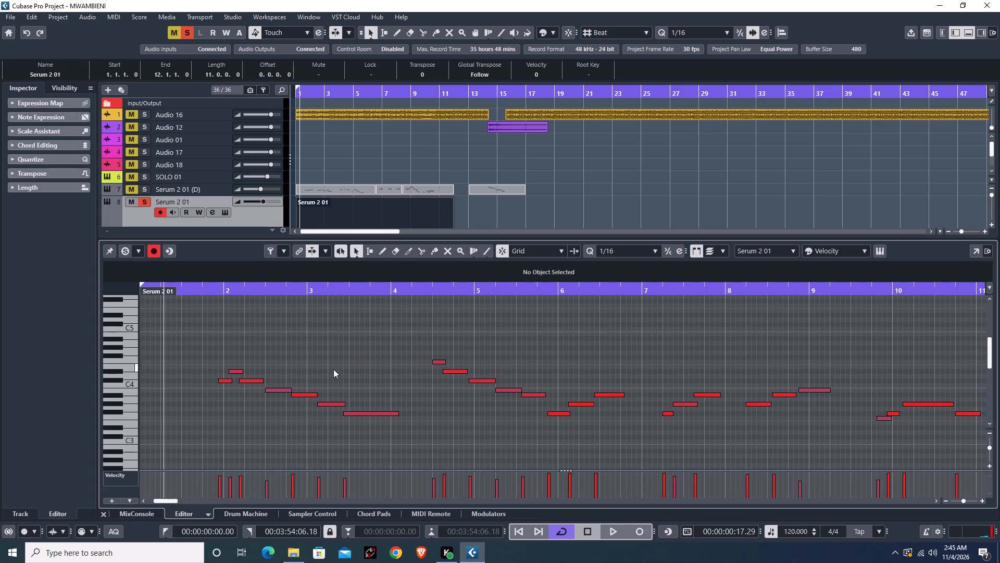
key("space")
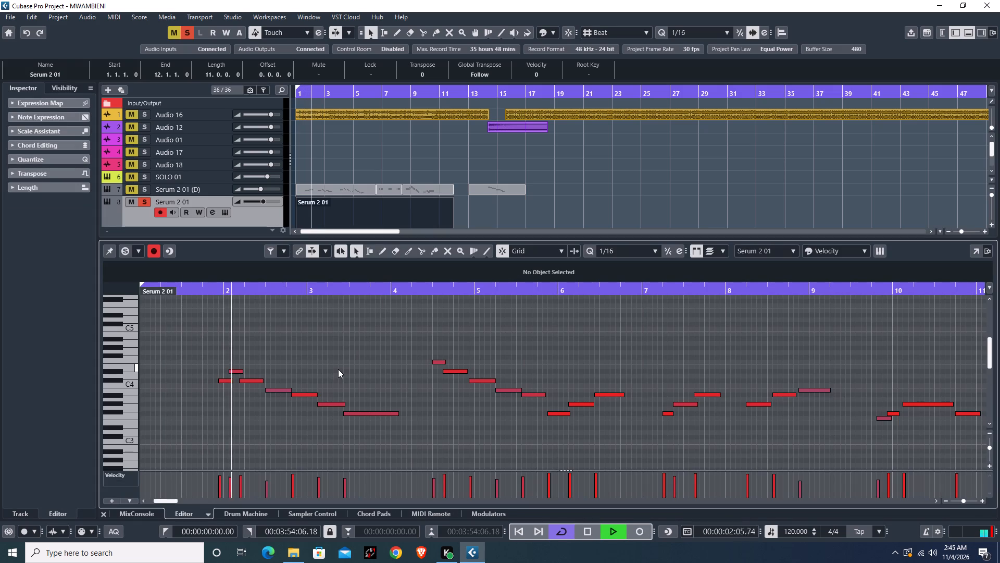
key("space")
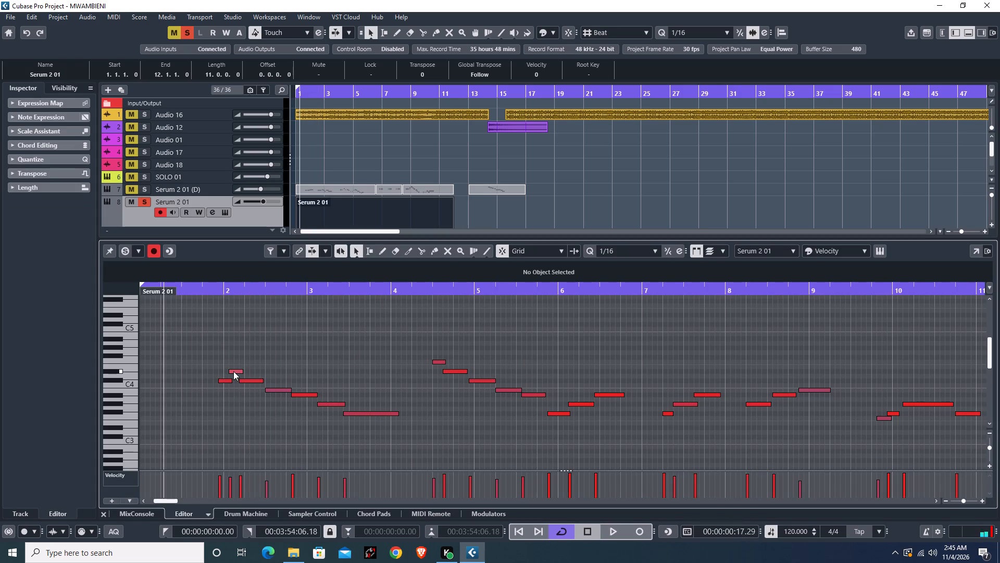
left_click_drag(233, 371, 240, 371)
left_click_drag(223, 370, 223, 370)
left_click_drag(223, 370, 224, 383)
key("space")
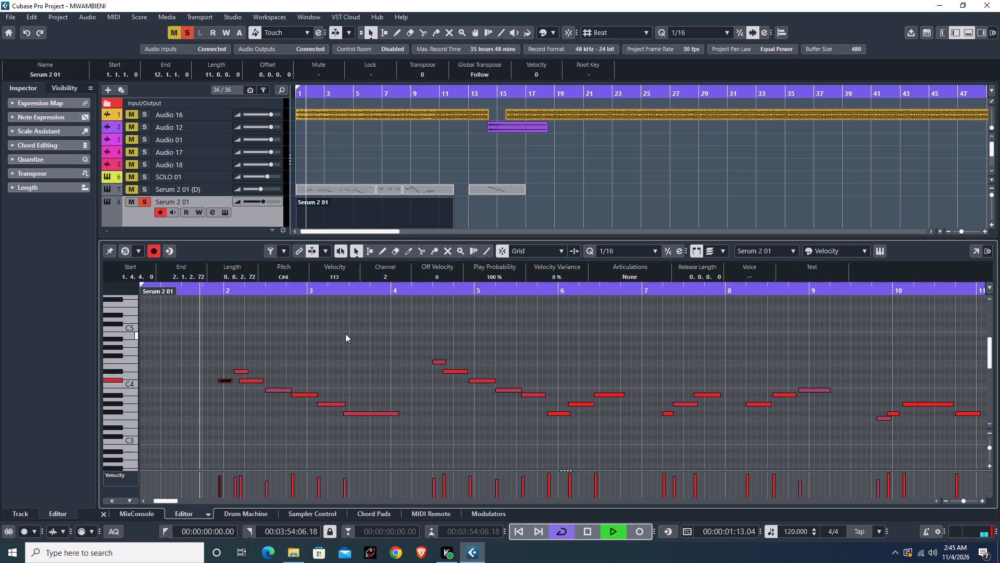
key("space")
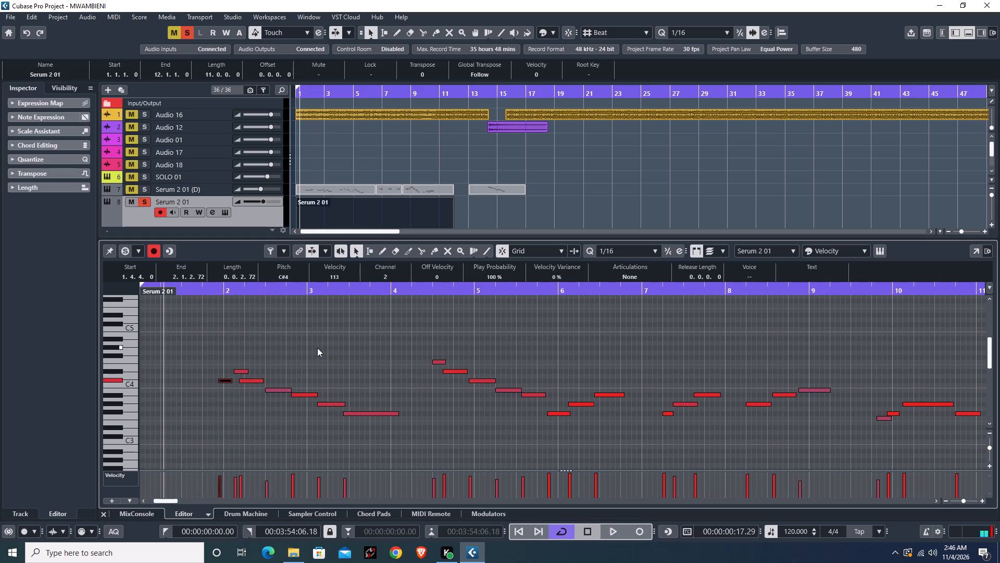
Turn off snap, shift the first D#4 note slightly earlier to just before 2.1.3, and audition the opening phrase.
key("h")
key("h")
key("h")
key("h")
key("h")
key("h")
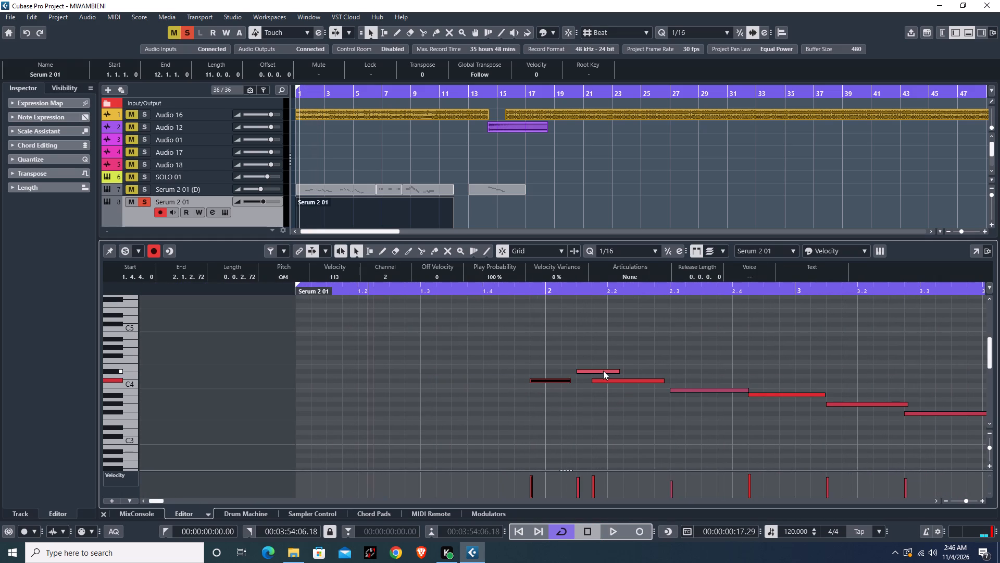
left_click_drag(599, 370, 594, 370)
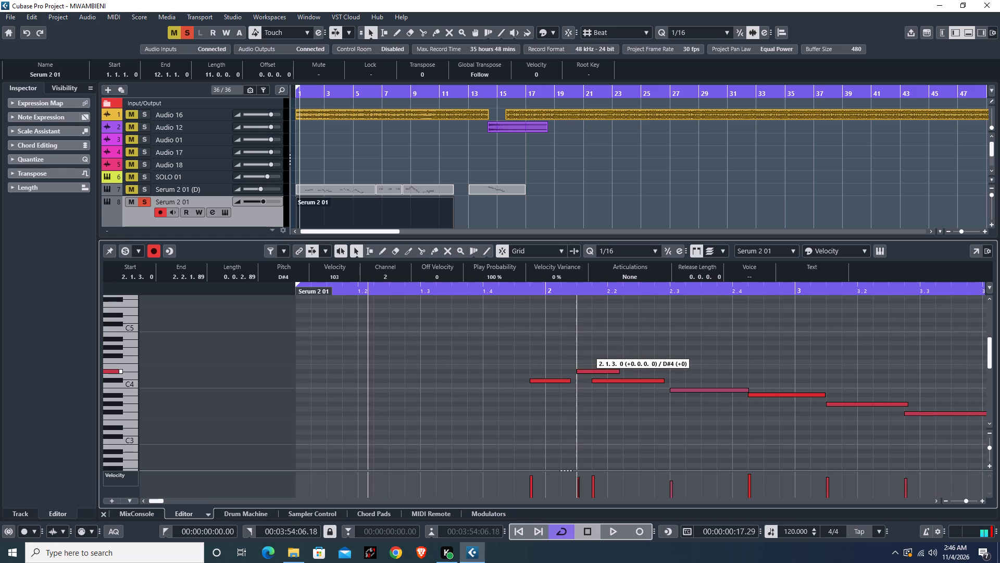
left_click_drag(594, 370, 594, 370)
left_click(505, 250)
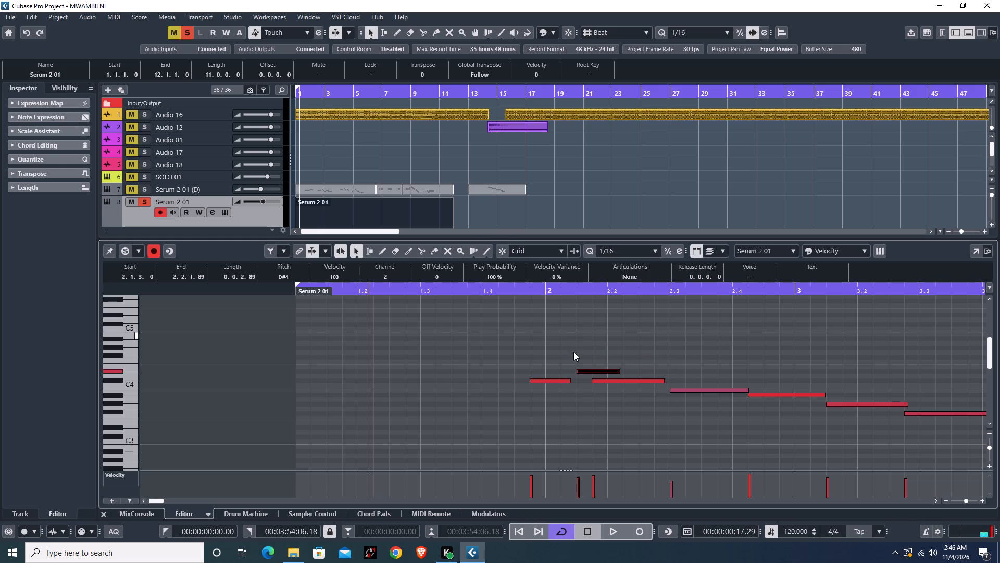
left_click_drag(586, 370, 580, 371)
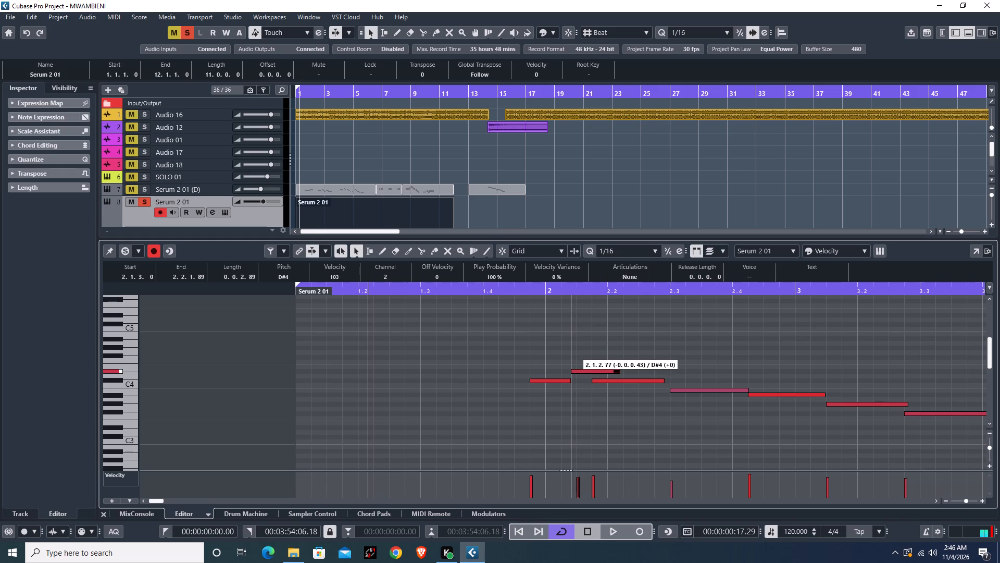
left_click_drag(580, 371, 579, 371)
left_click(546, 380)
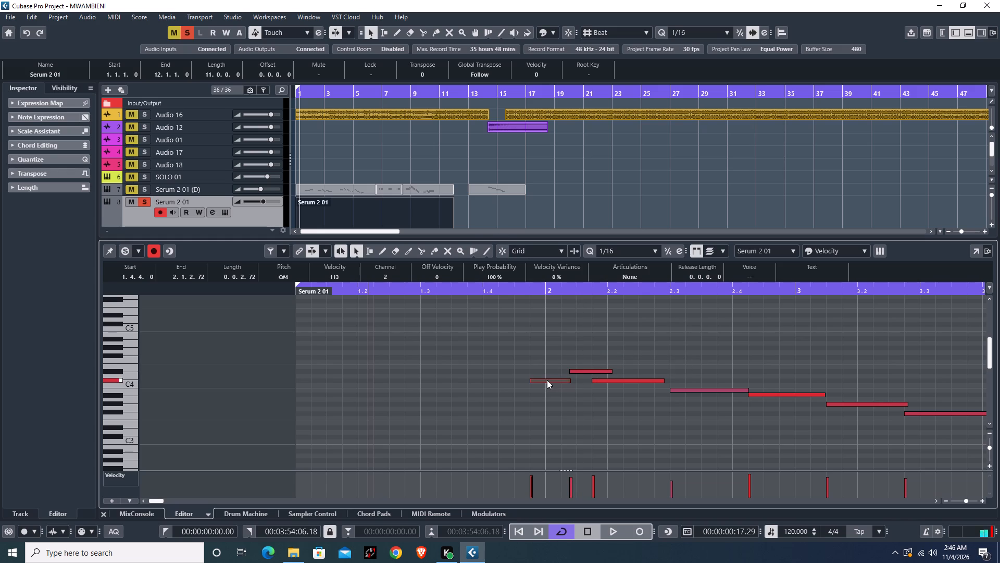
key("space")
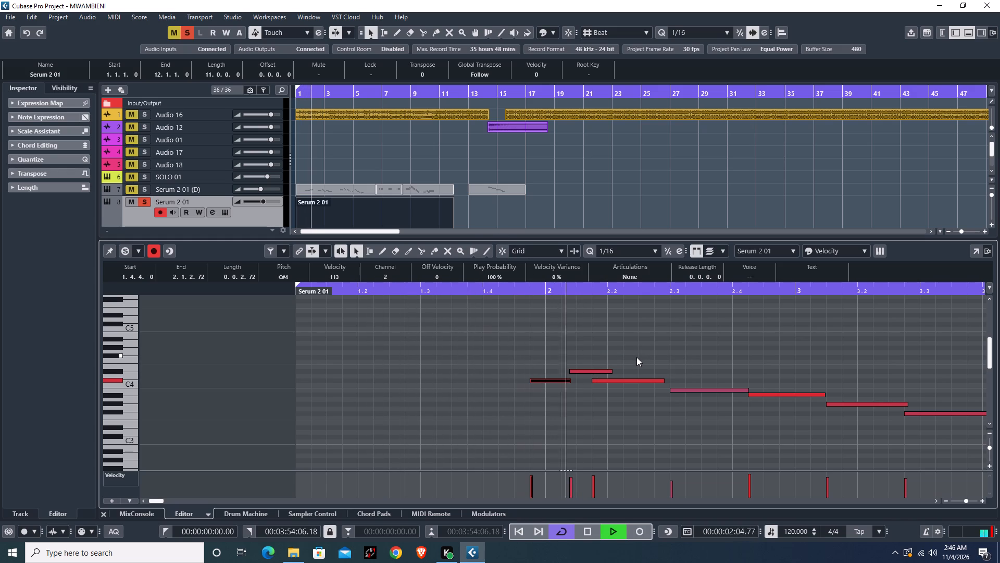
key("space")
key("space")
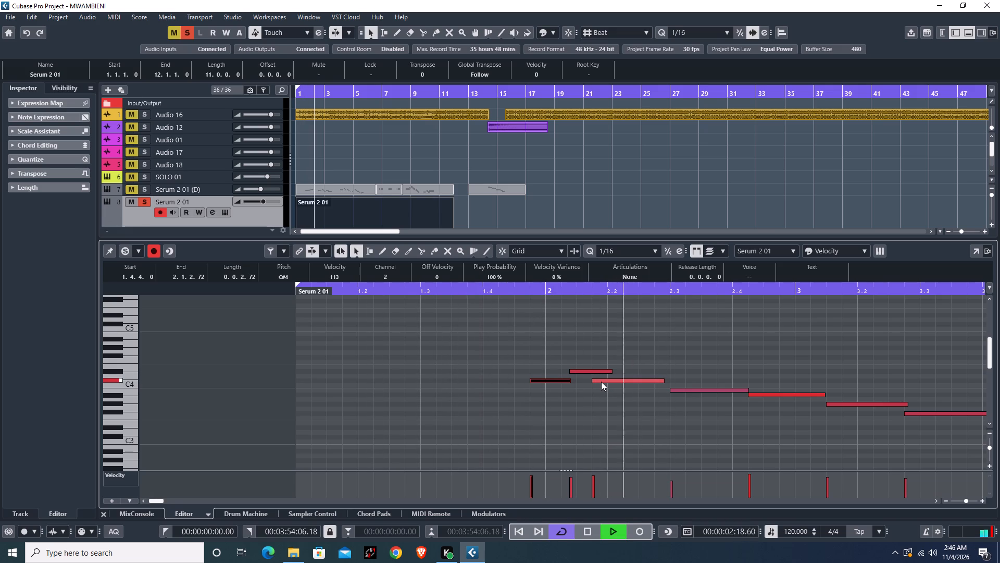
Move the C#4 note following the first D#4 slightly later to 2.1.4.68 and audition the opening phrase.
key("space")
left_click_drag(598, 383, 600, 382)
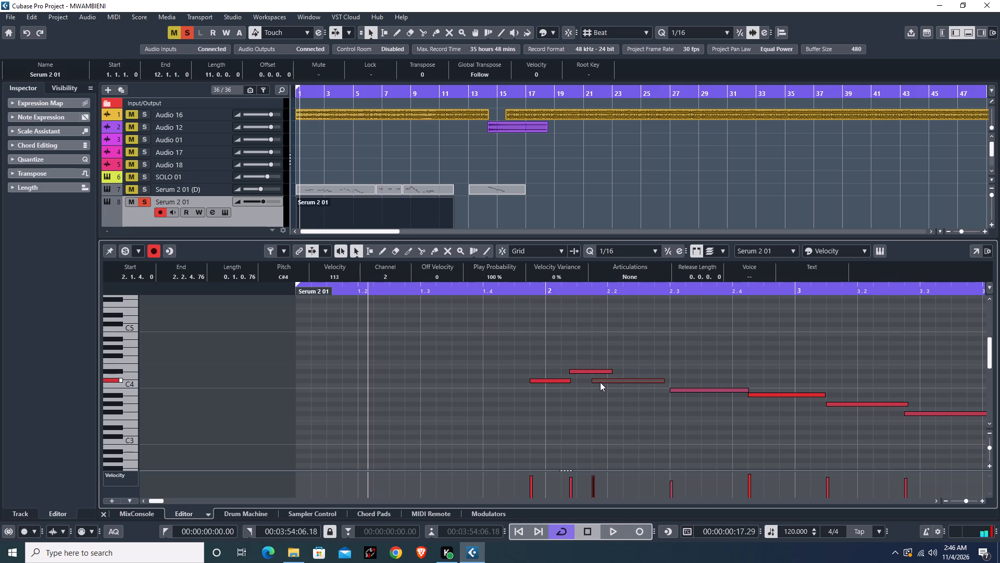
left_click_drag(600, 382, 607, 382)
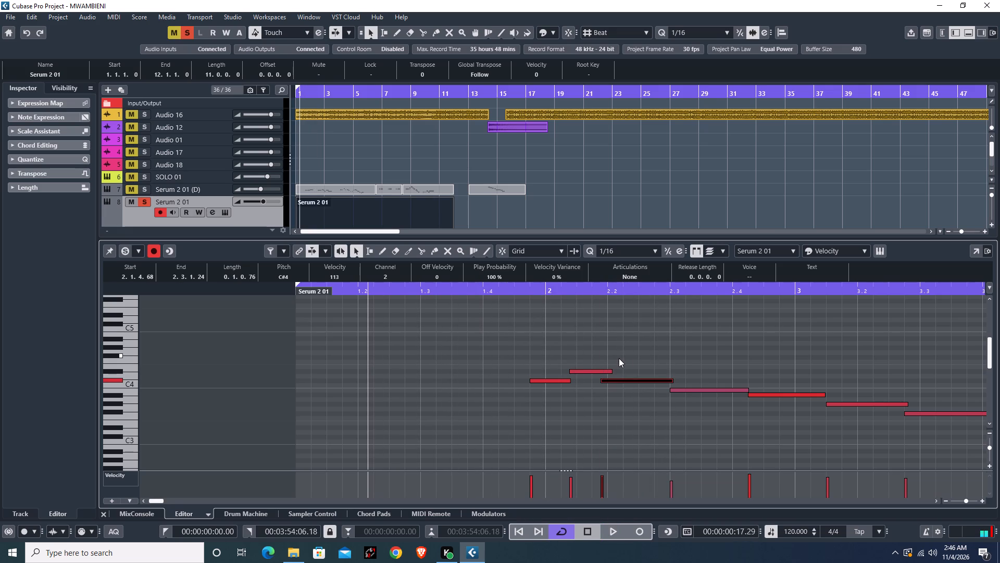
left_click(619, 358)
double_click(512, 293)
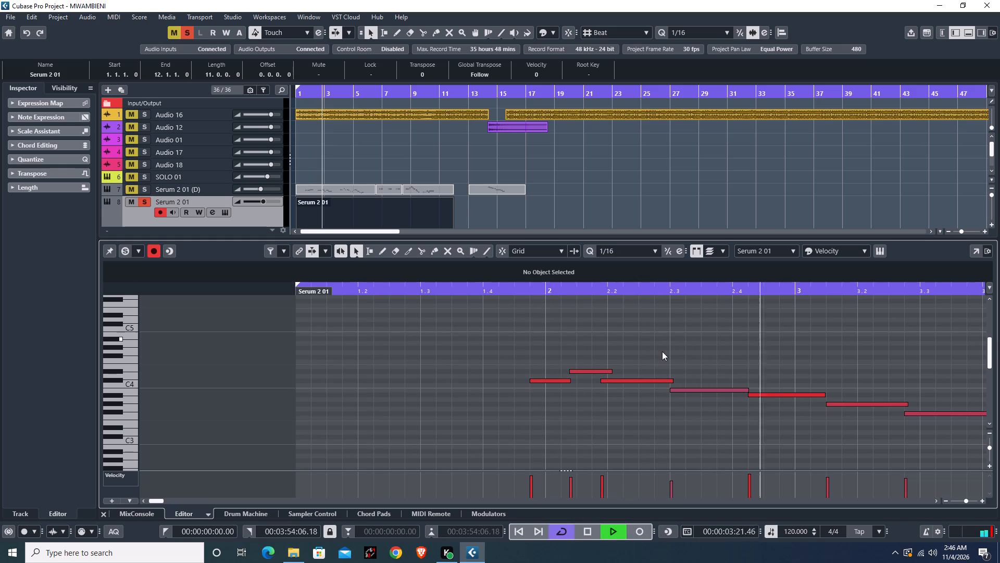
key("space")
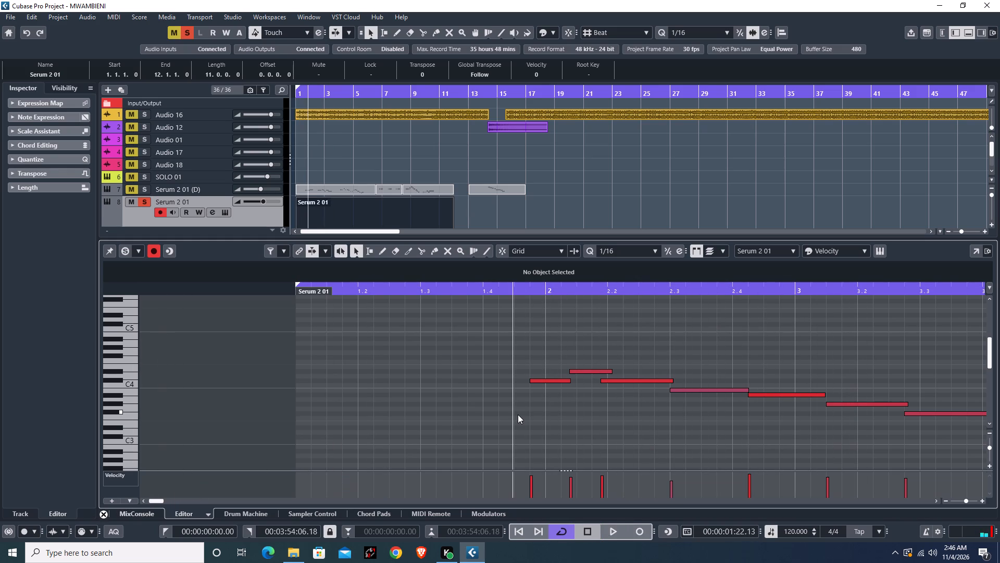
Turn off solo on the Serum 2 01 track and replay the opening of the melody with the other tracks.
type("S")
key("space")
key("space")
left_click(500, 402)
key("space")
key("space")
left_click(145, 204)
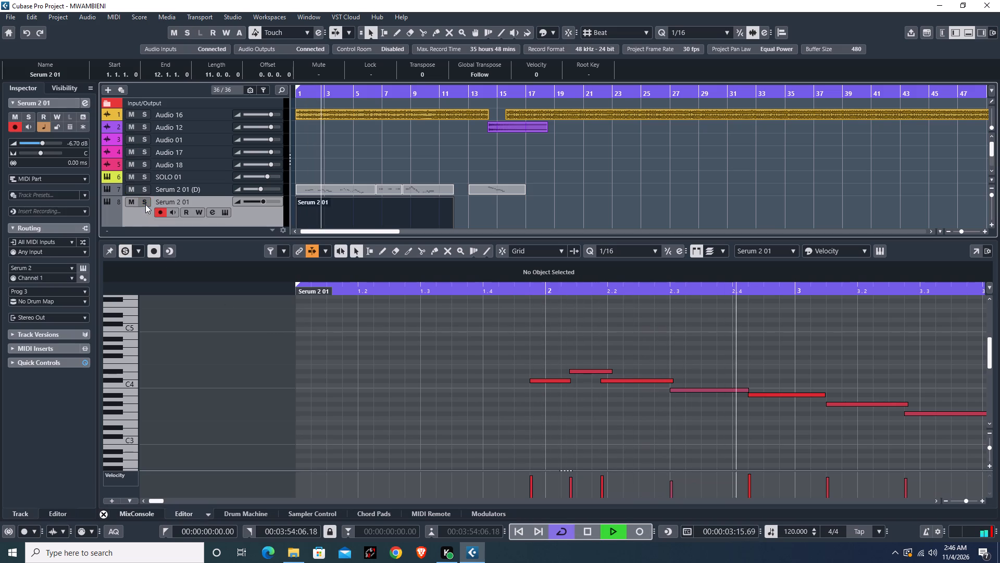
key("space")
key("space")
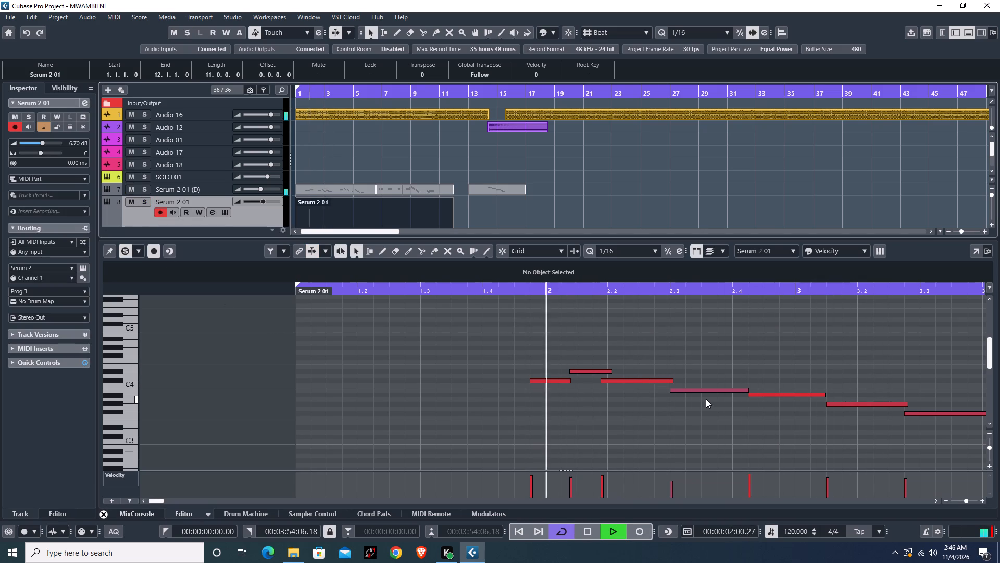
key("space")
key("space")
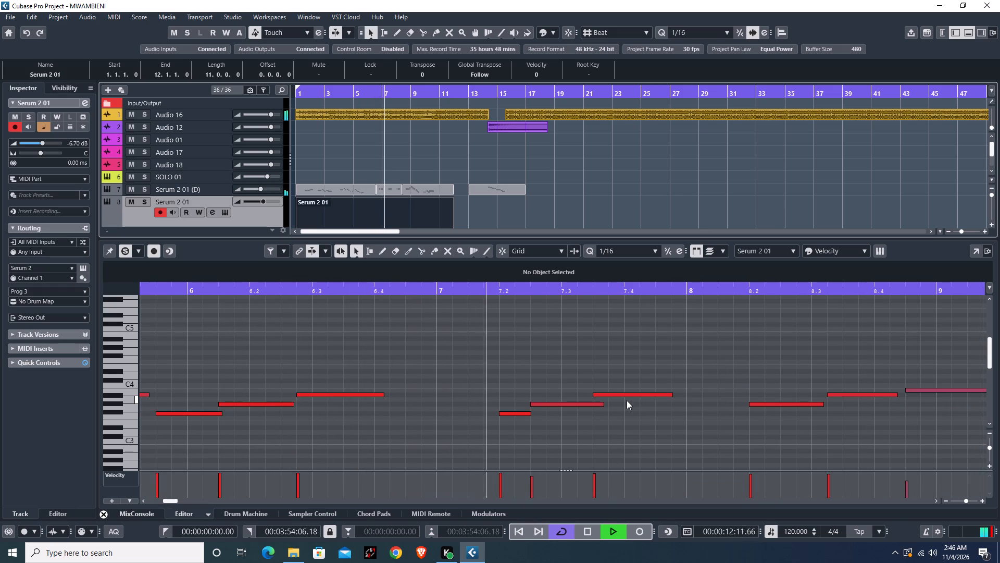
key("space")
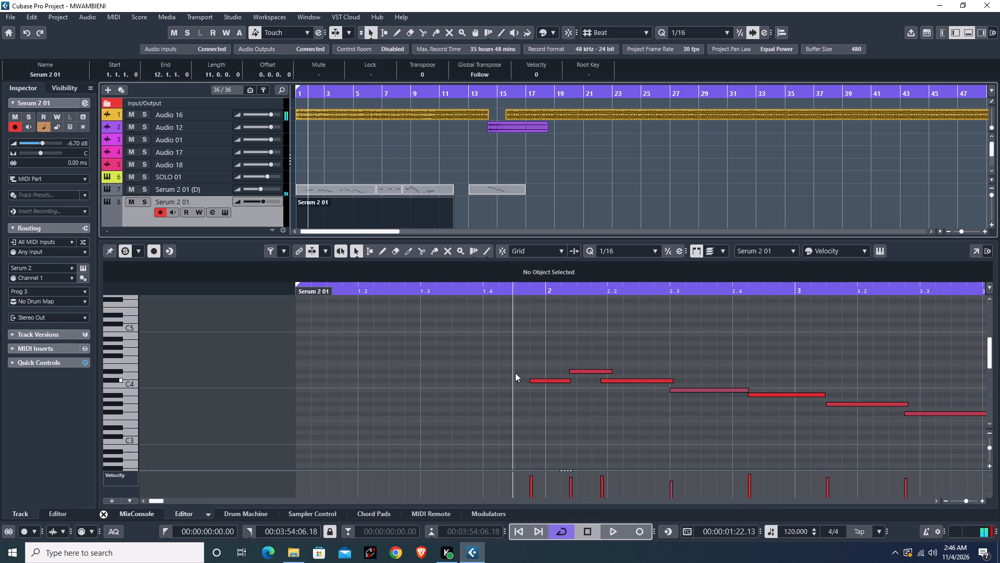
Play the melody from the opening through bar 6 and check the note timing against the rest of the arrangement.
key("space")
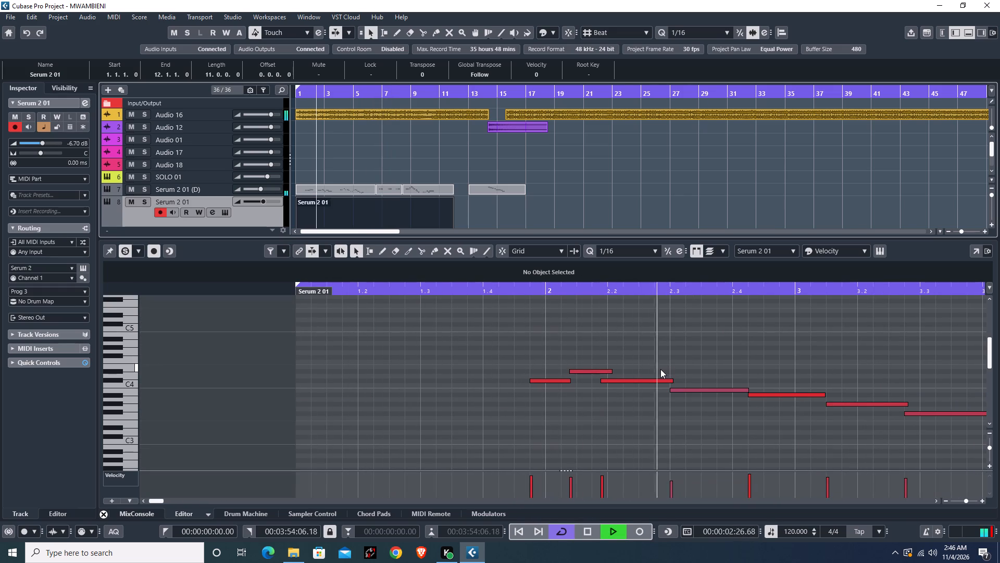
key("g")
key("g")
key("g")
key("g")
key("g")
key("g")
key("h")
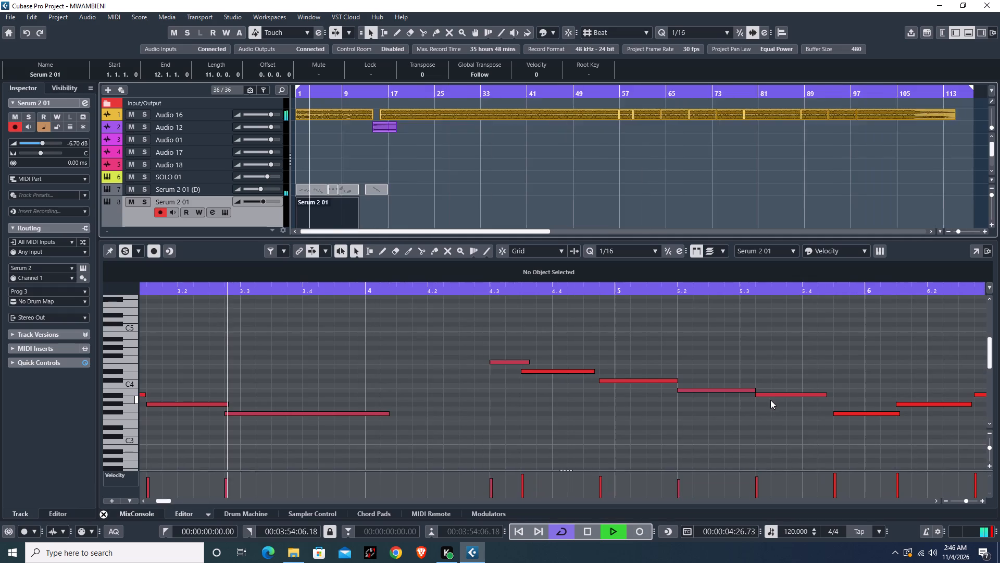
key("h")
key("h")
key("h")
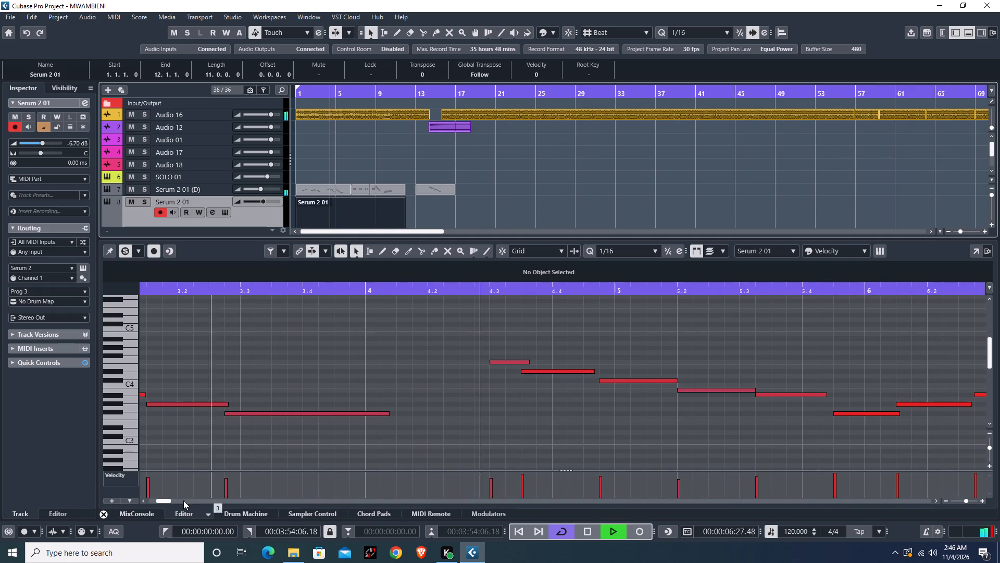
left_click_drag(160, 501, 166, 500)
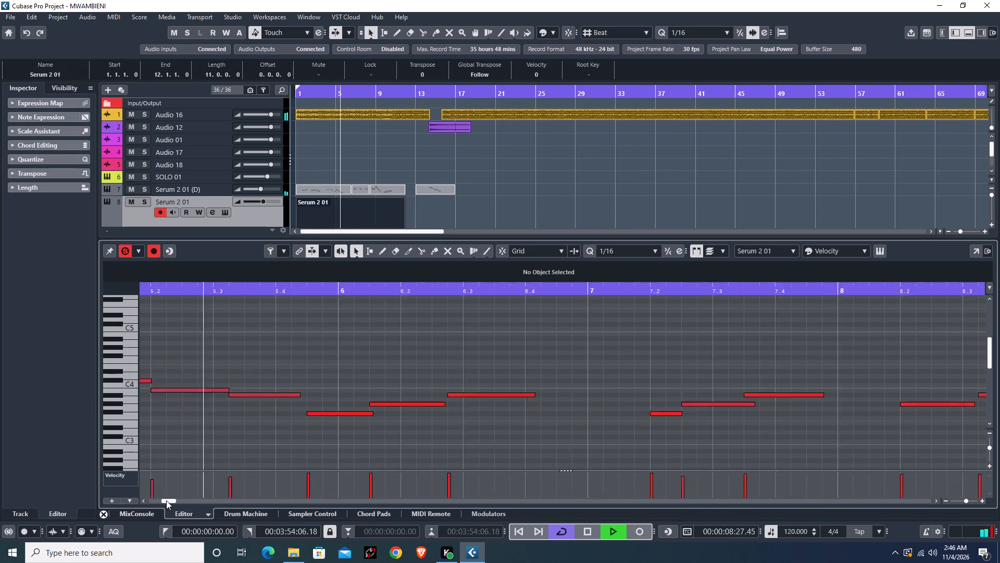
left_click_drag(166, 500, 168, 500)
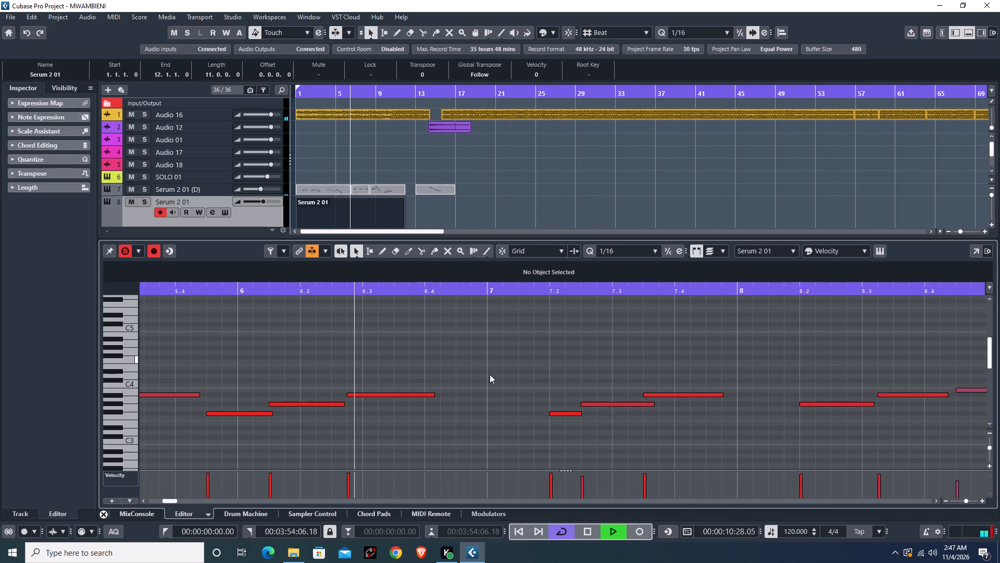
Shift the G#3 note in bar 6 slightly later to 6.1.3.44 and audition from about 5.4.
left_click(178, 291)
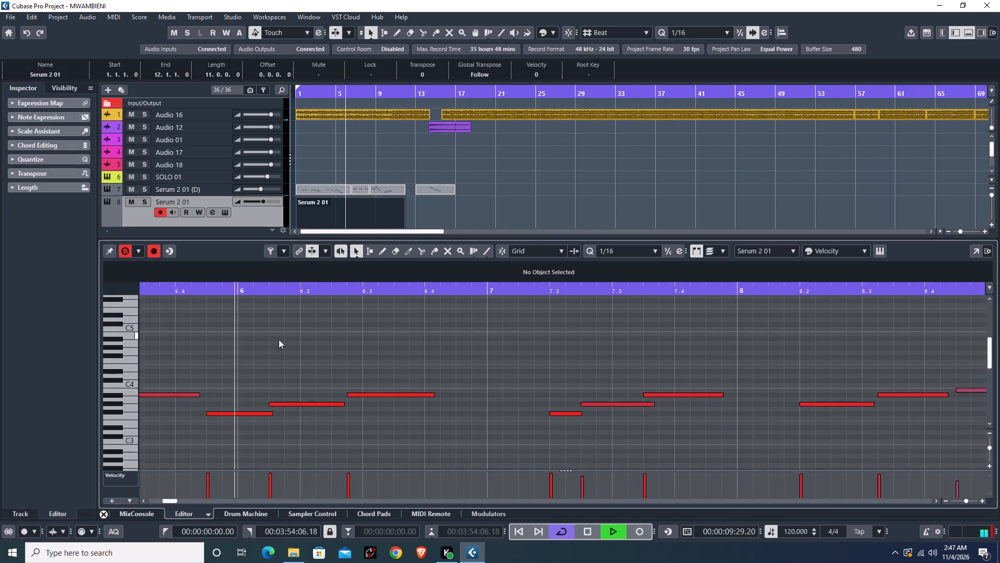
key("space")
left_click_drag(286, 406, 292, 405)
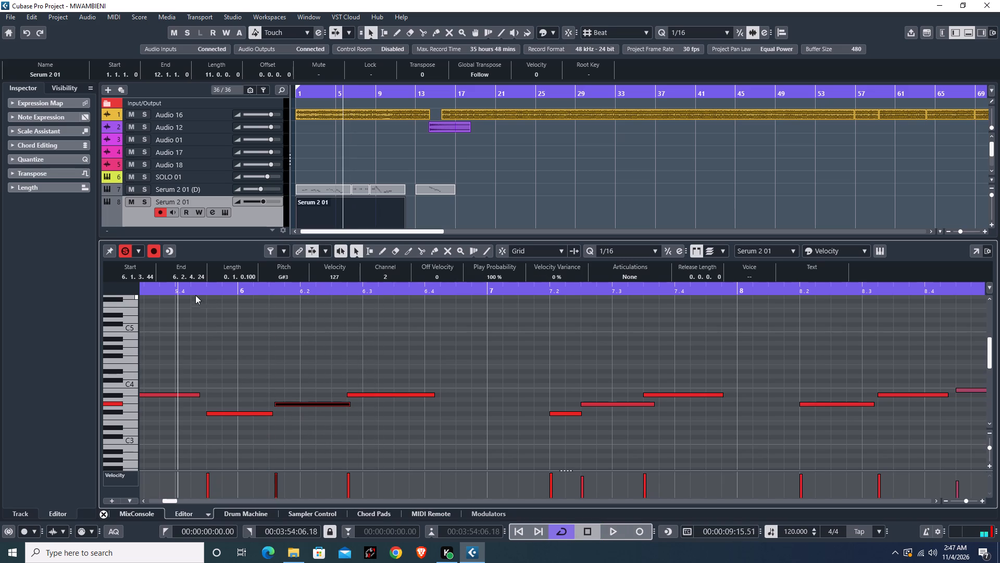
double_click(187, 292)
left_click(187, 292)
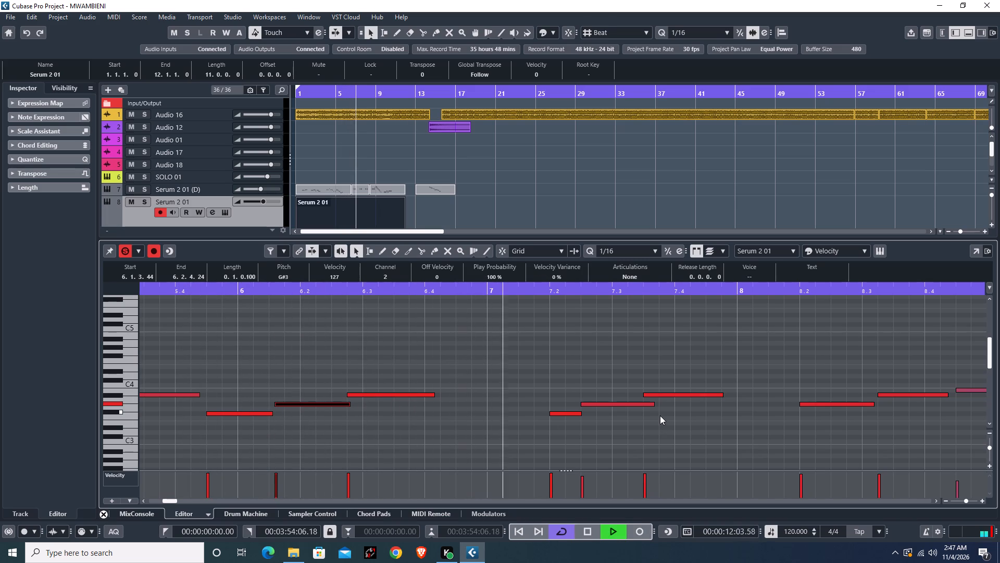
Shift the bar 7 G#3 note slightly later and the following A#3 note to 7.3.3.28, and audition the phrase.
left_click(606, 405)
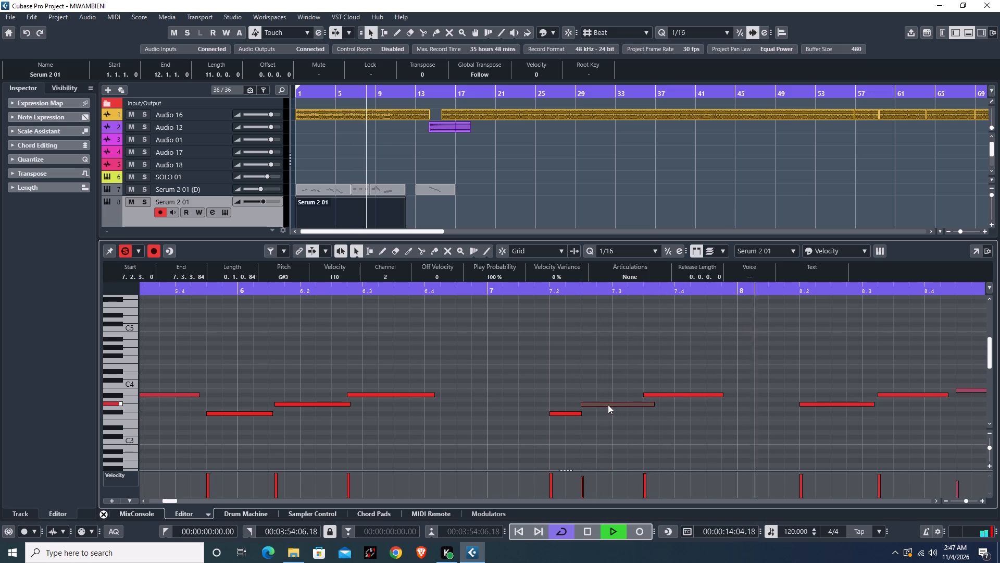
left_click(647, 396)
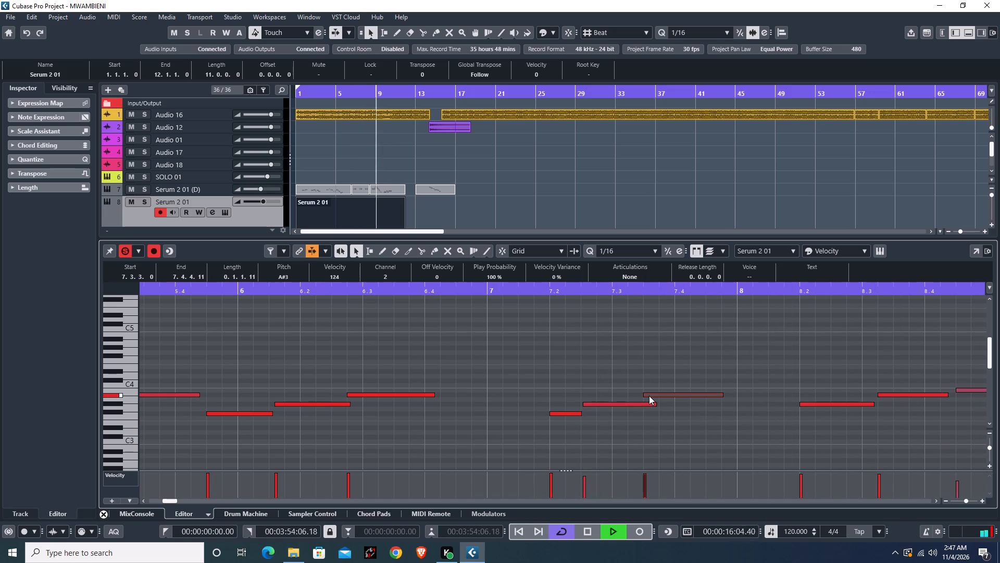
left_click(649, 396)
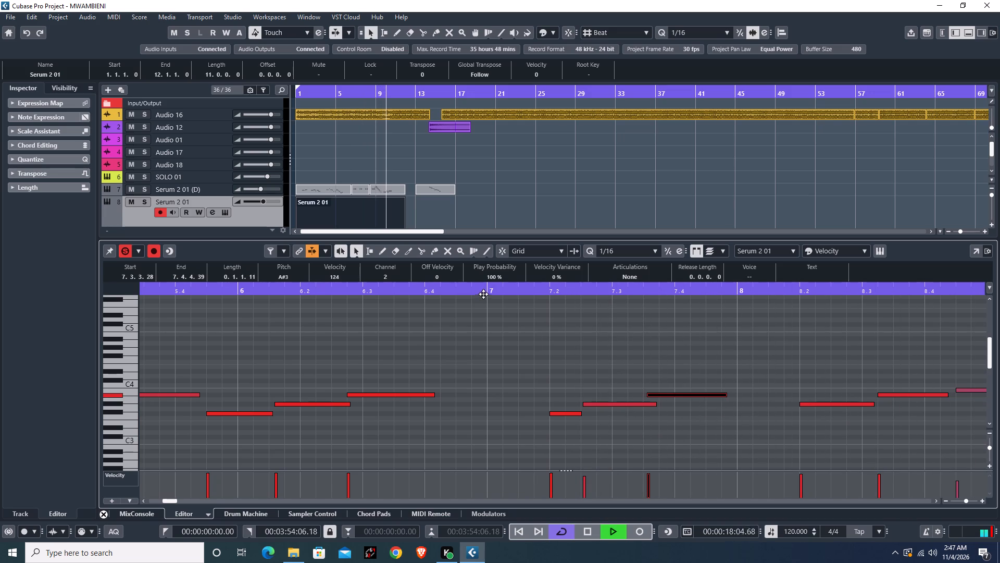
left_click(482, 291)
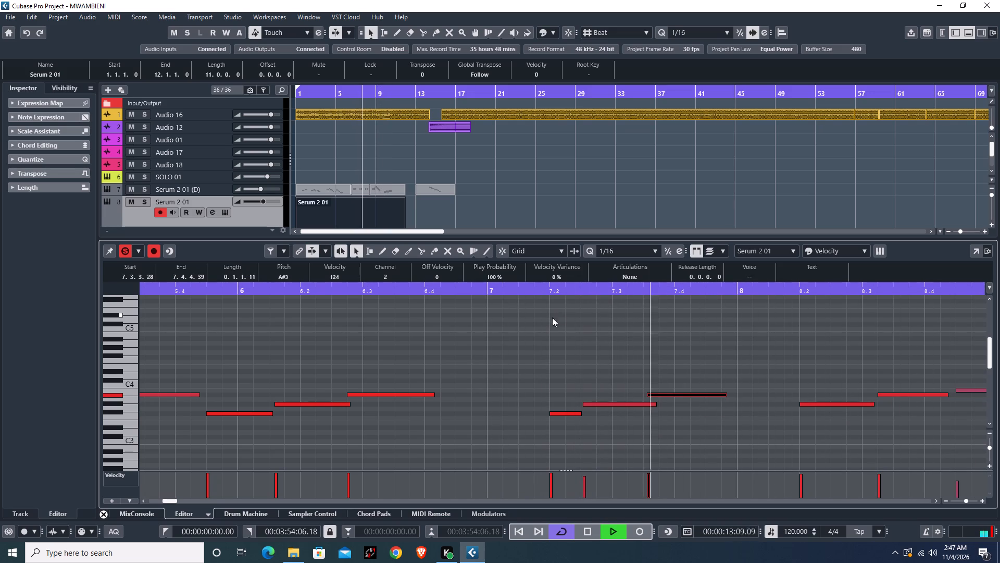
left_click(433, 292)
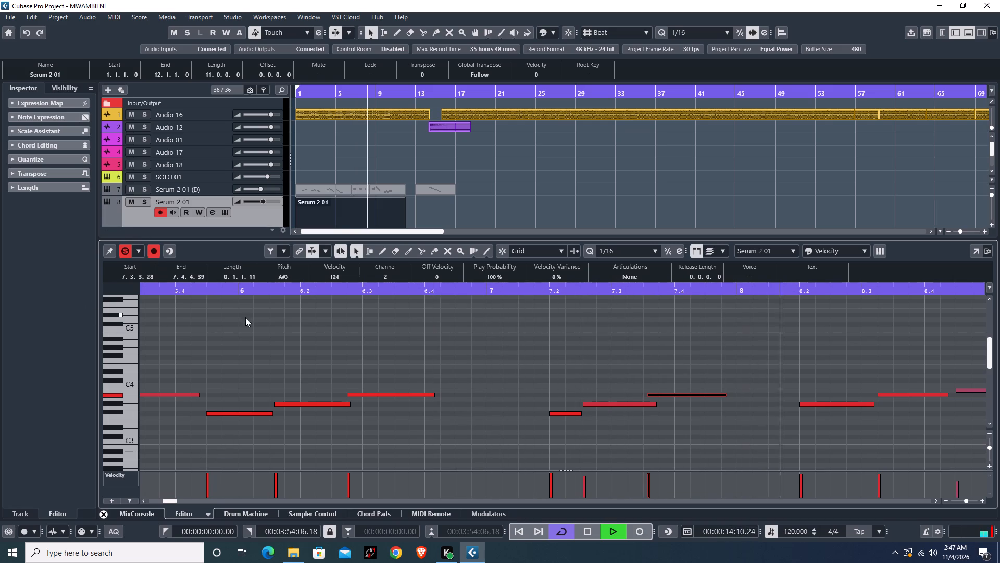
Turn off the editor solo and audition the lead-in to bar 7 with the other tracks.
key("s")
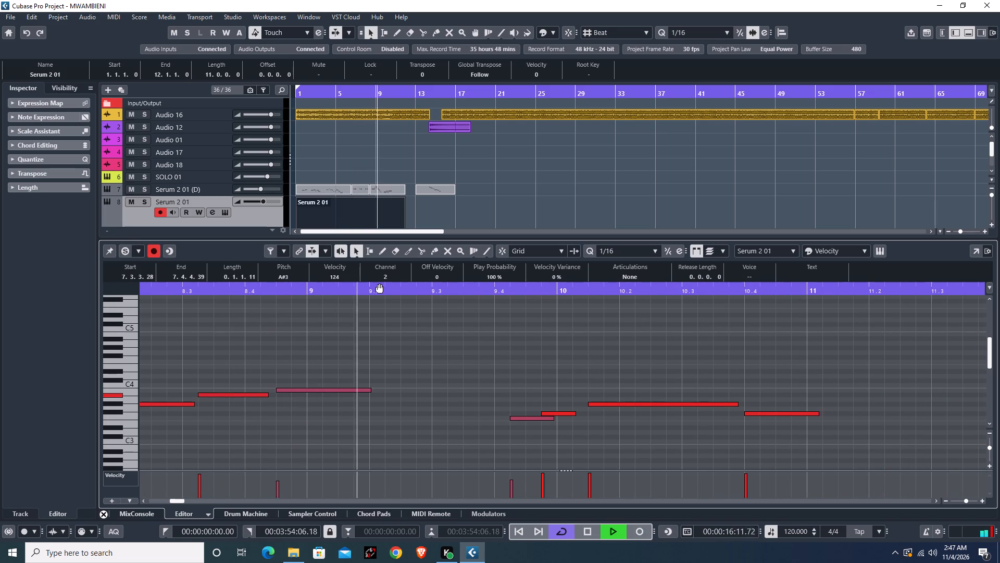
key("space")
key("space")
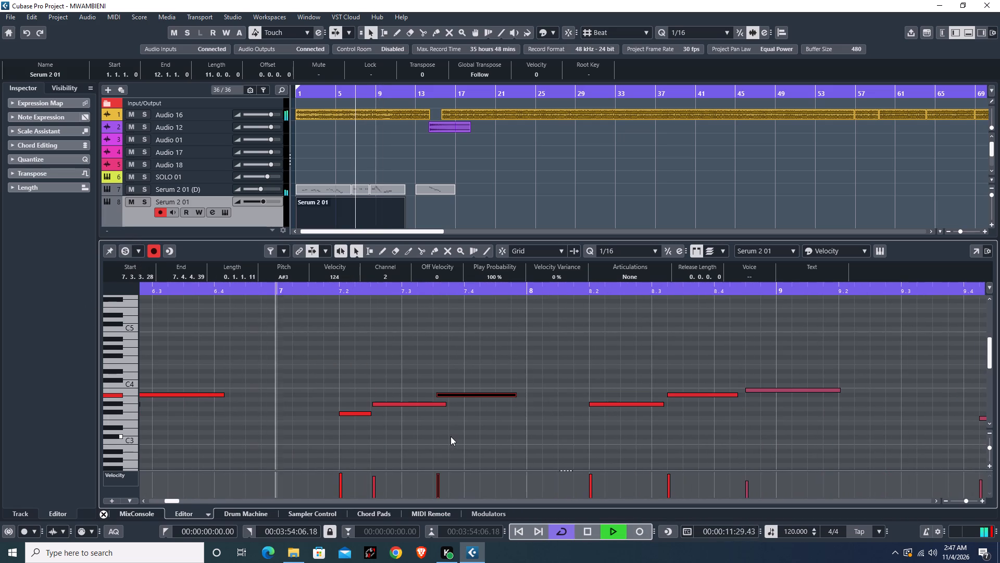
key("space")
key("space")
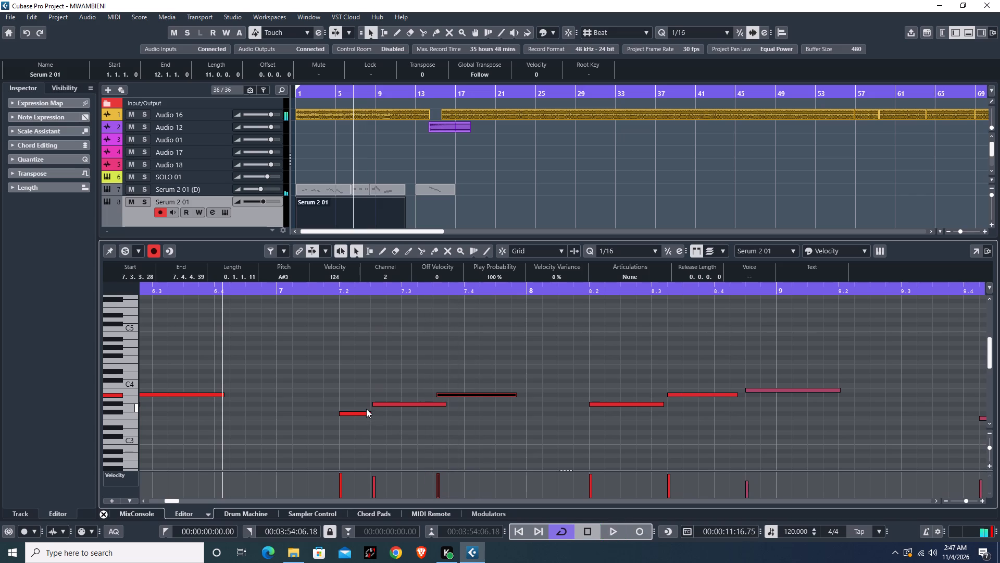
key("space")
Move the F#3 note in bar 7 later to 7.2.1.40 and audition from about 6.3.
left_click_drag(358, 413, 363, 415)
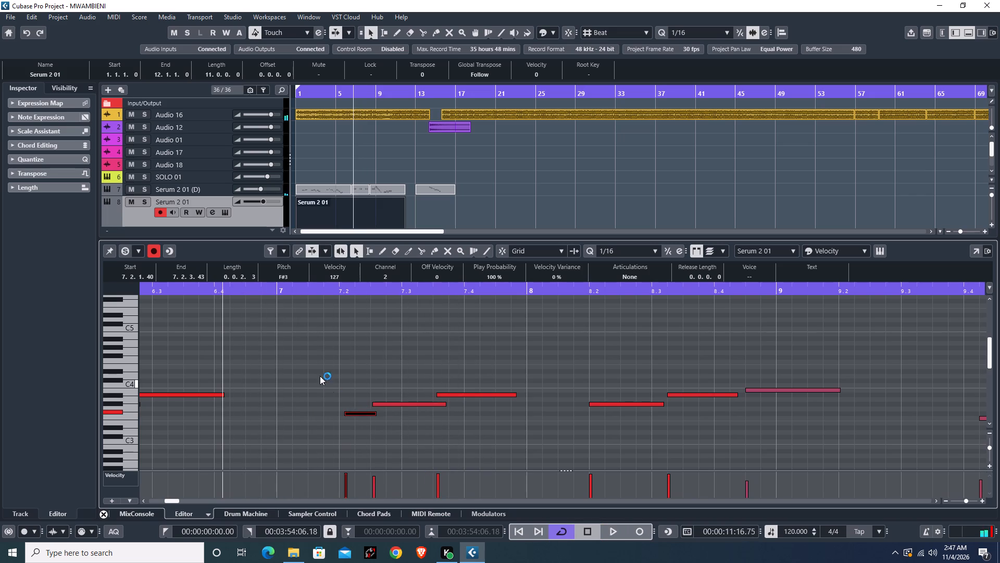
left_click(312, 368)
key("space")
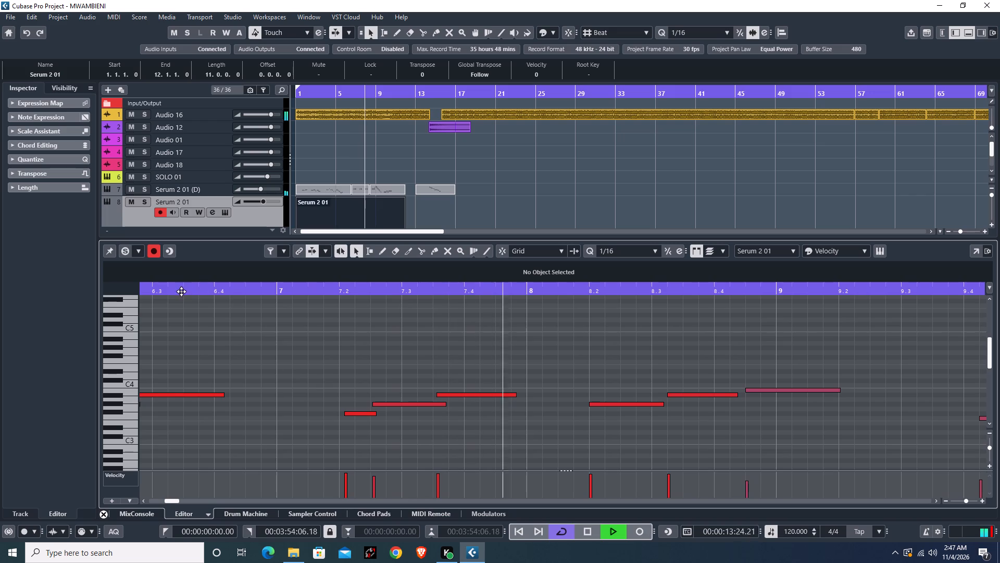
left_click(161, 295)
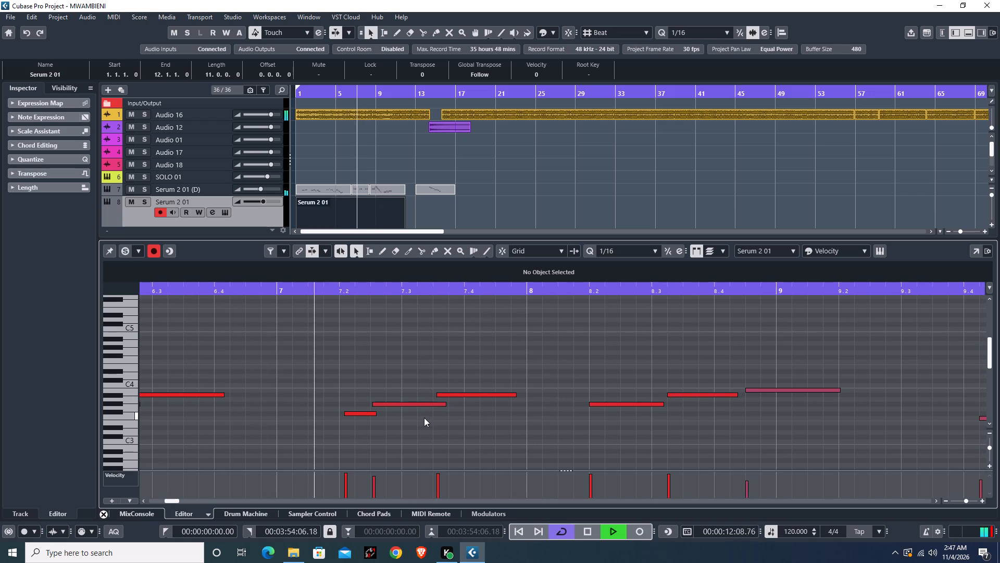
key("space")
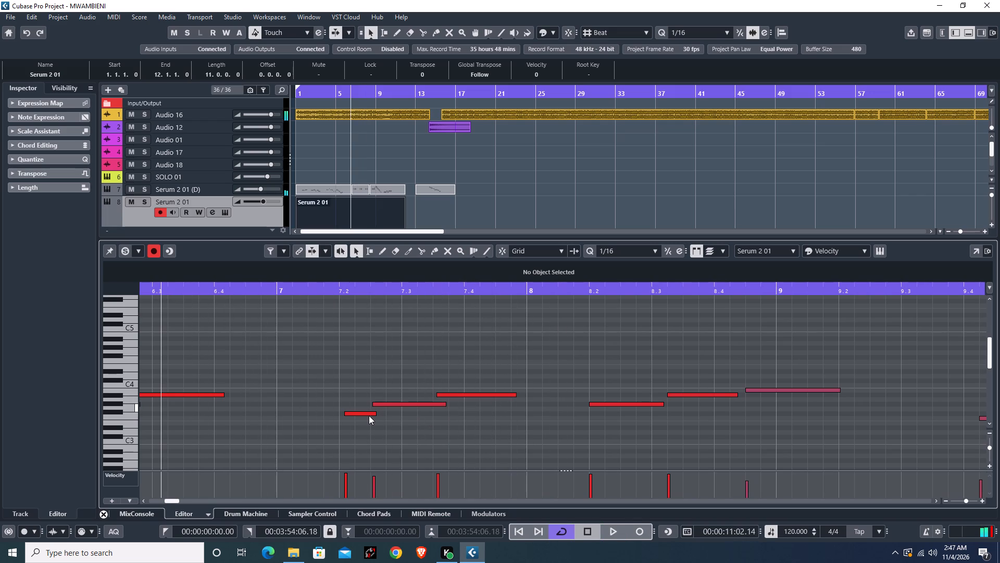
Move the bar 7 F#3 note earlier to 7.1.4.99 and audition the phrase.
left_click_drag(367, 414, 363, 415)
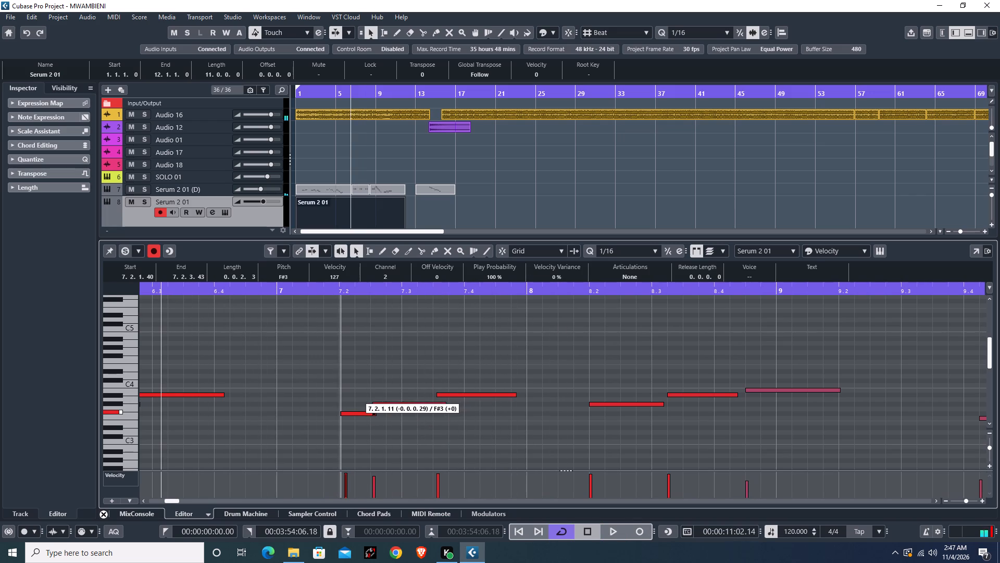
left_click_drag(363, 415, 359, 415)
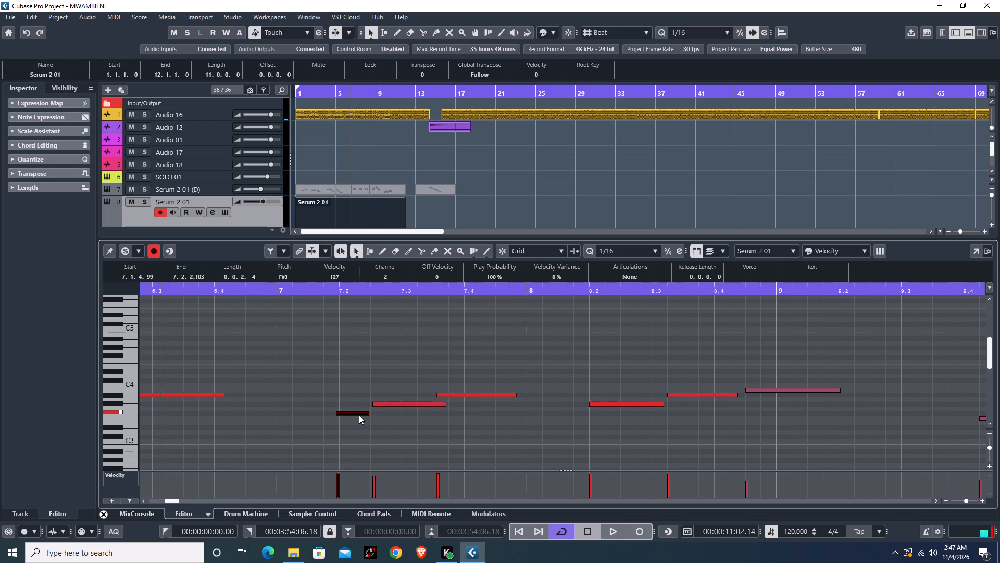
key("space")
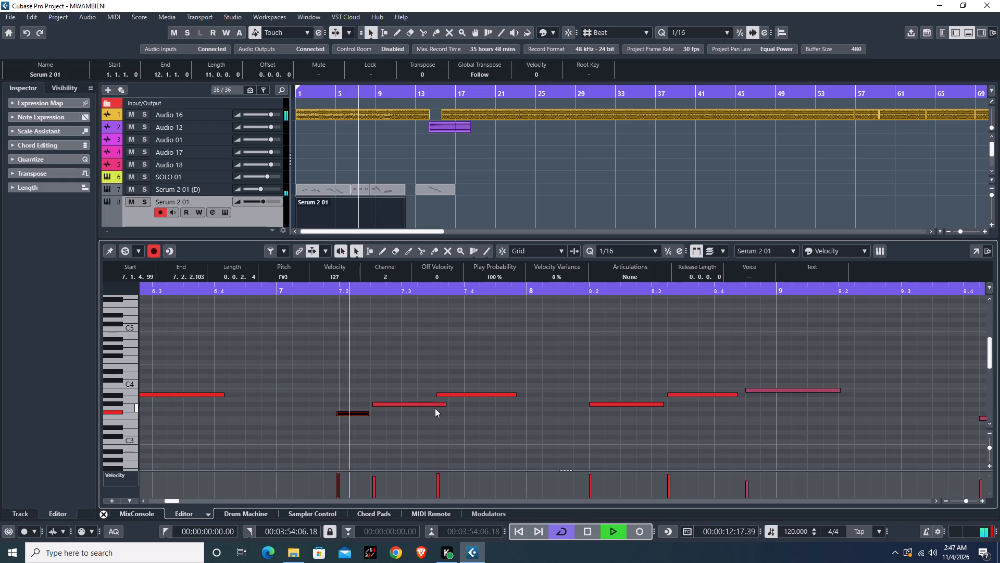
Move the bar 7 F#3 note earlier to 7.1.4.51 and audition the phrase from about 6.3.
key("space")
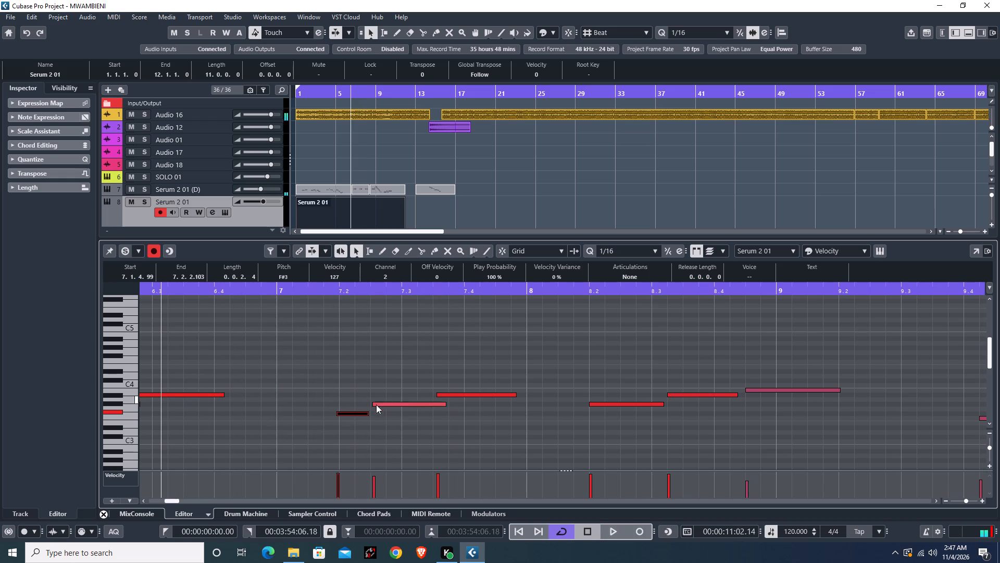
left_click_drag(344, 414, 337, 412)
key("space")
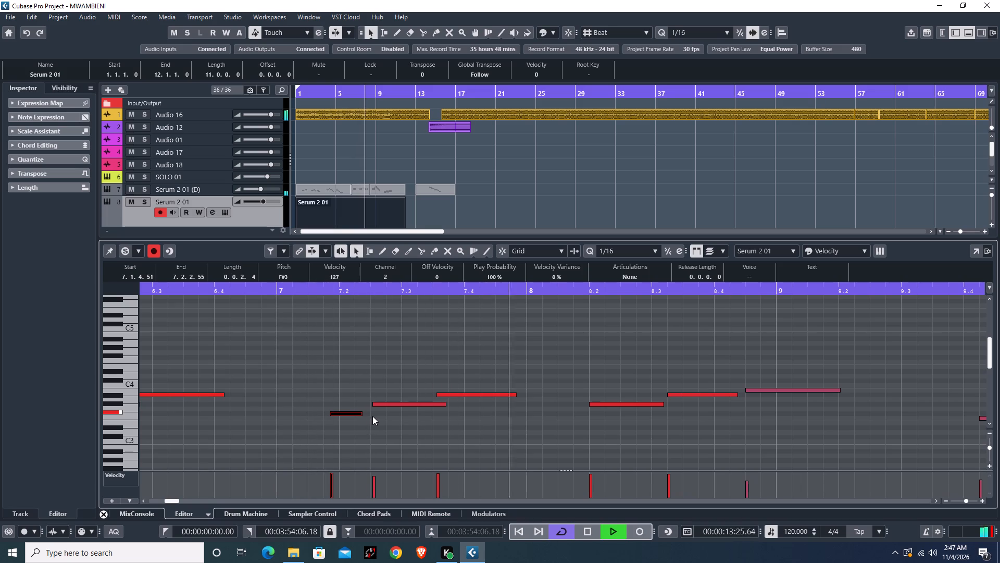
key("space")
key("space")
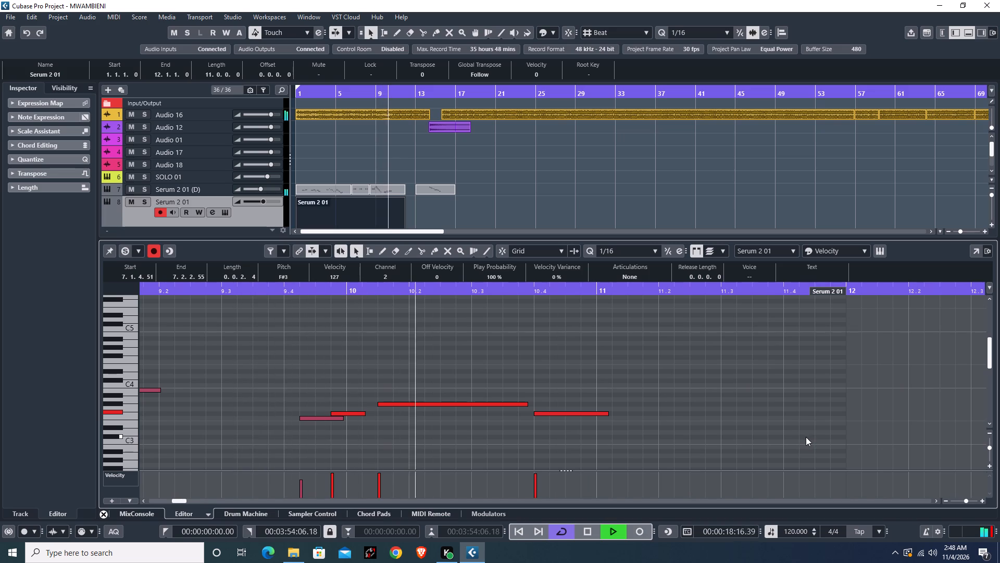
key("space")
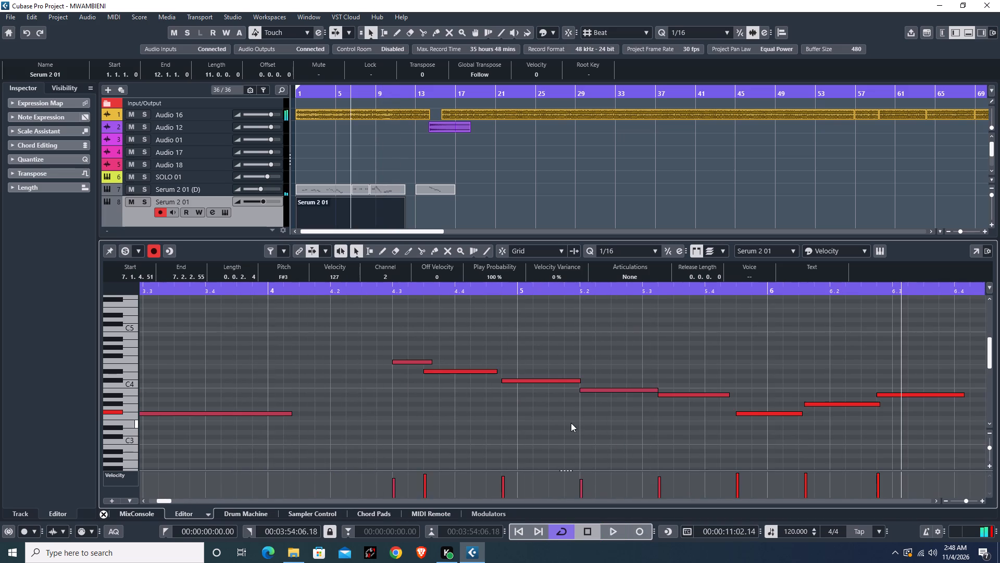
key("space")
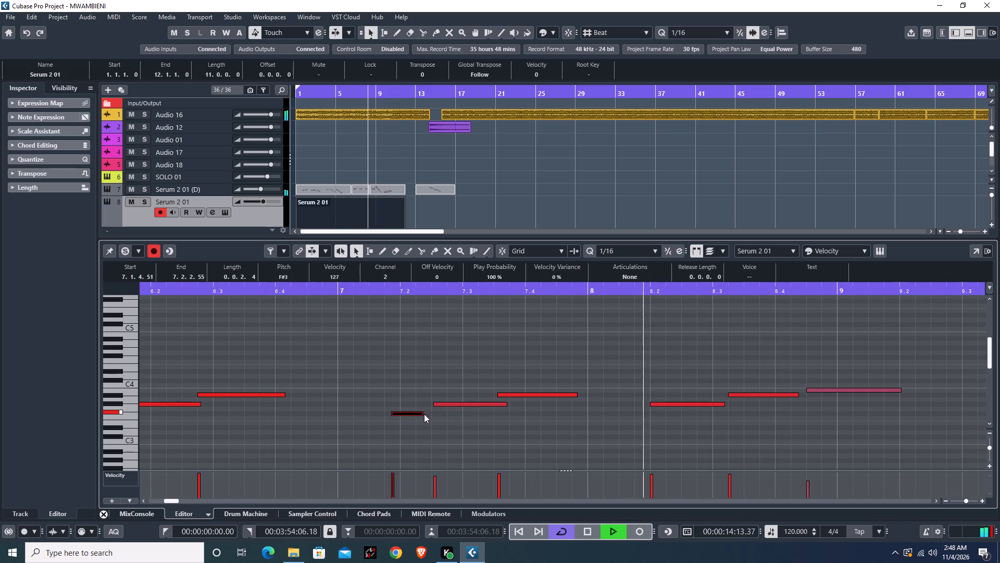
Lengthen the bar 7 F#3 note so it ends at 7.2.3.19, and resume playback from about 9.2.
left_click_drag(422, 415, 433, 417)
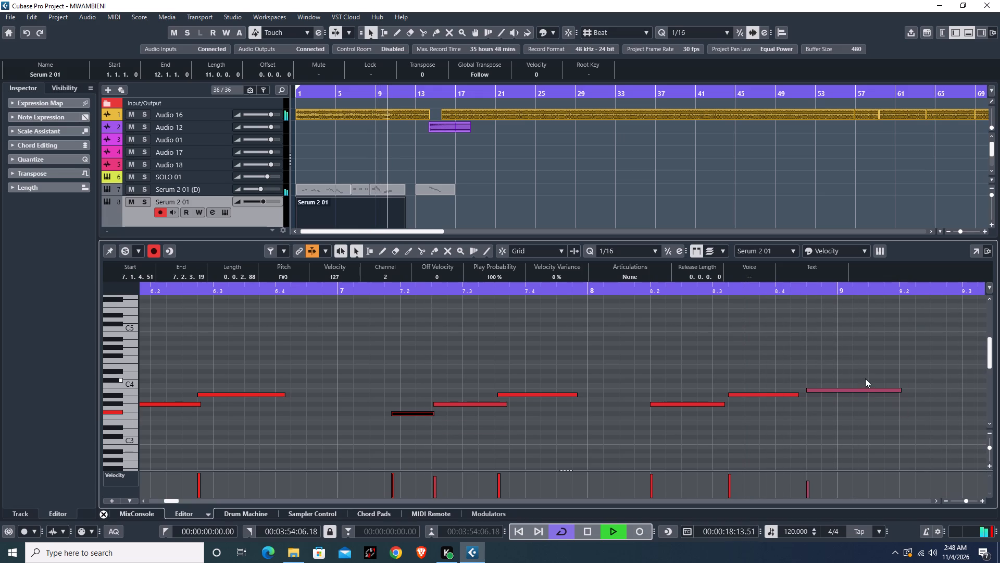
left_click(927, 292)
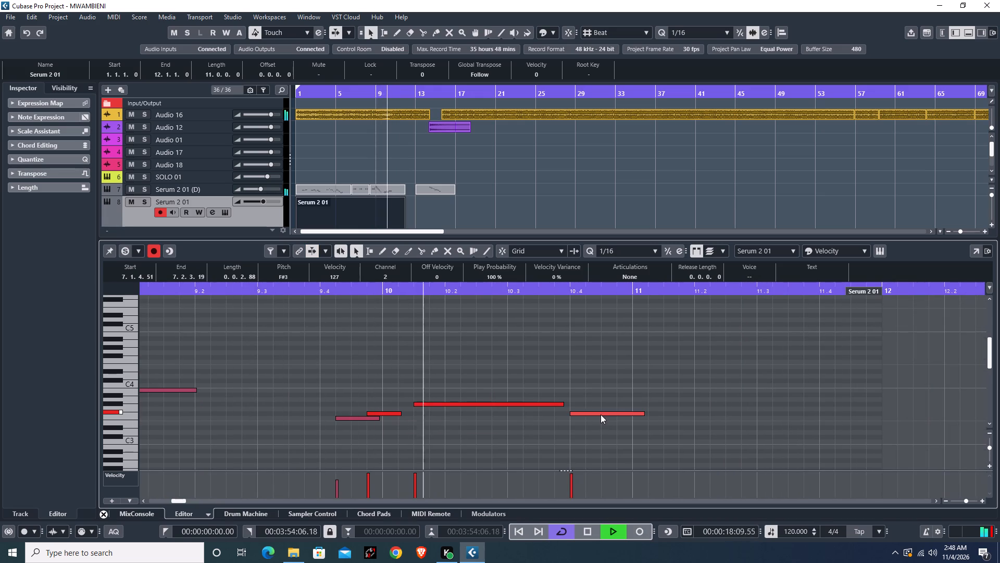
Move the last F#3 note in bar 10 earlier to 10.3.4.75 and audition from about bar 9.3.
left_click_drag(601, 414, 598, 414)
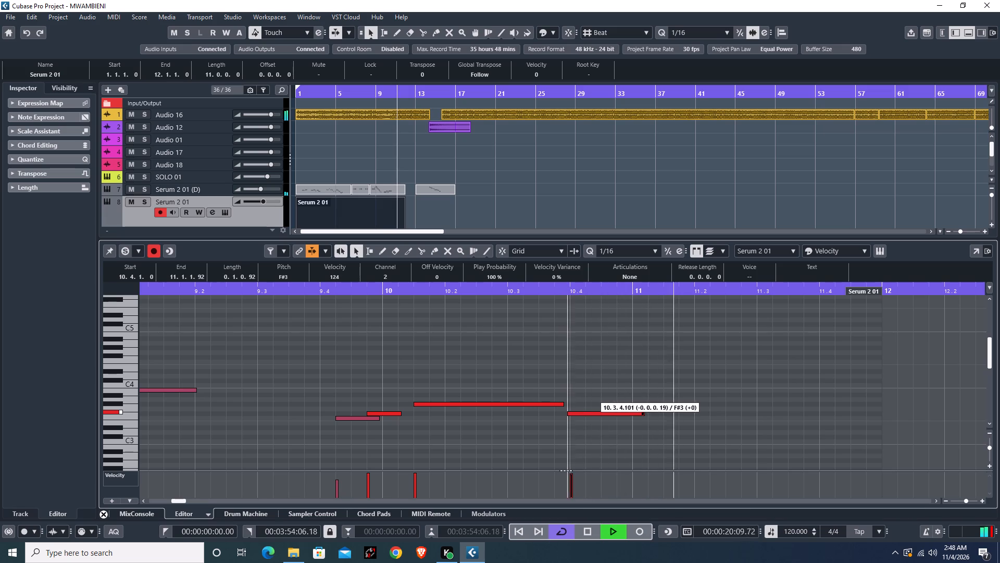
left_click_drag(598, 414, 595, 414)
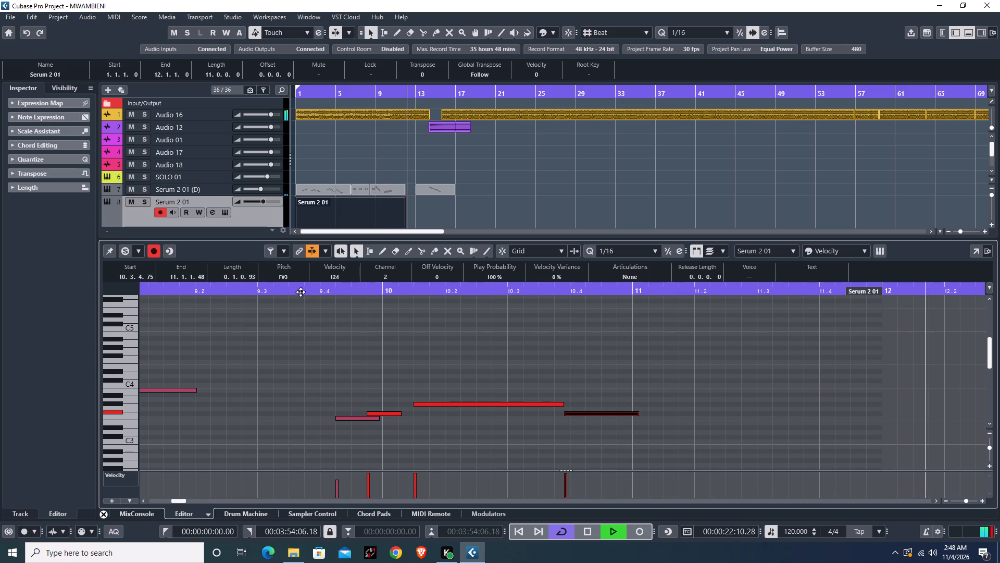
left_click(301, 292)
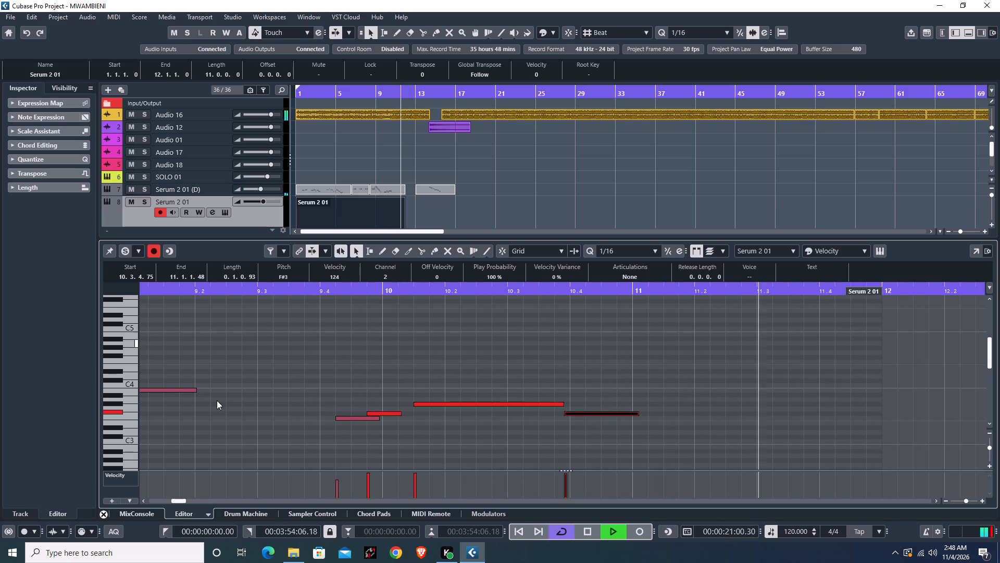
Close the note editor, play the intro from bar 1, and lower the Serum 2 01 track volume to -11.2 dB.
left_click(103, 515)
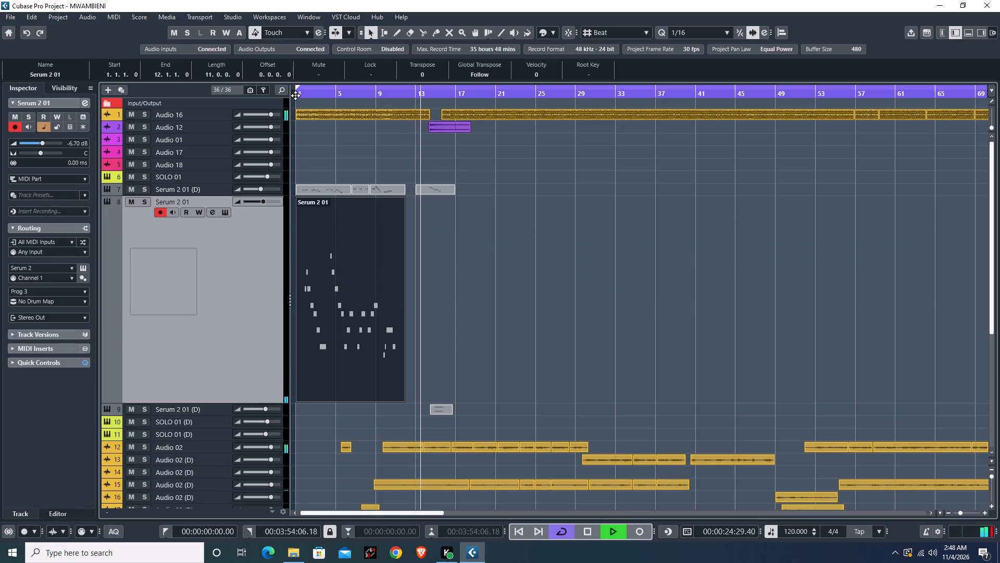
left_click(295, 95)
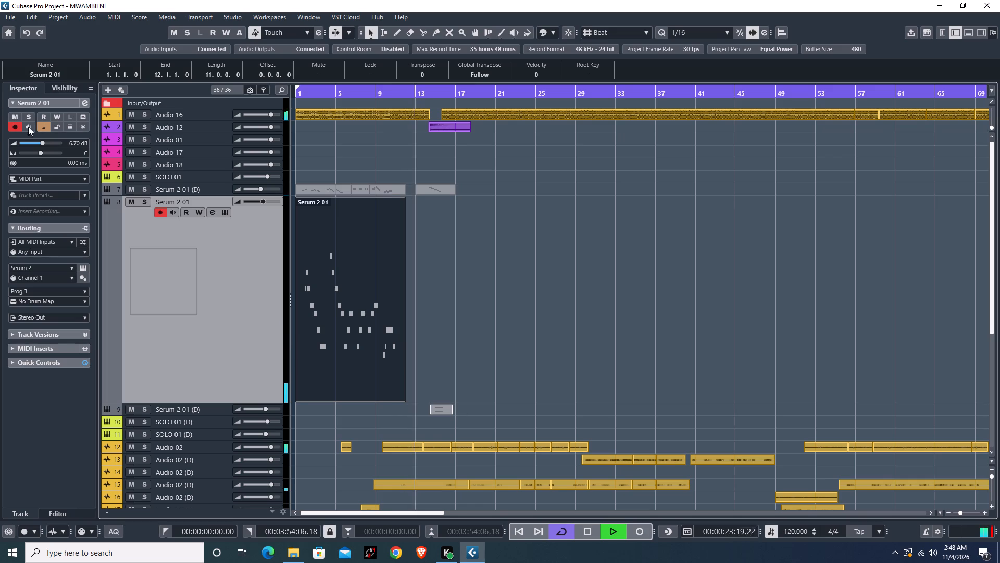
left_click_drag(43, 144, 38, 144)
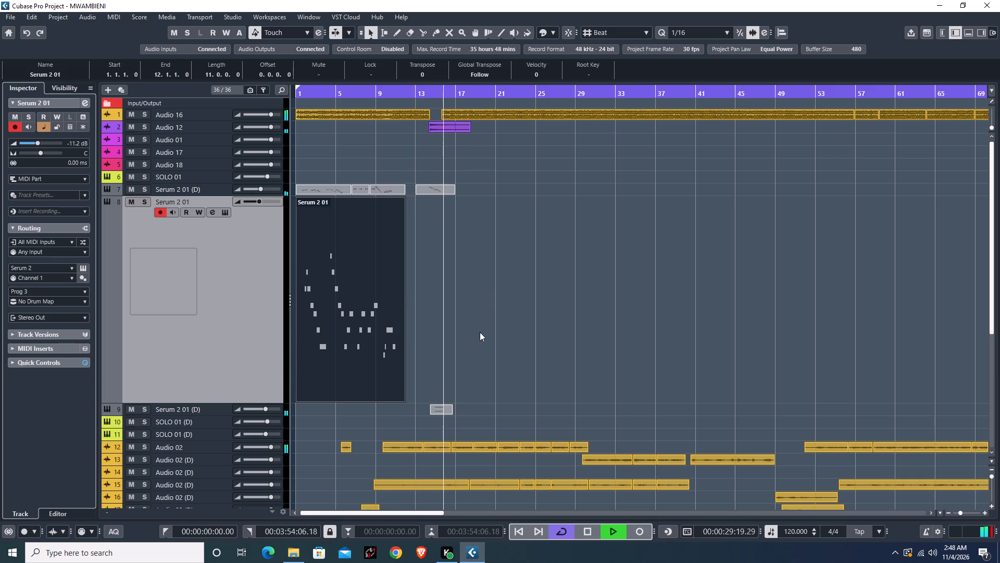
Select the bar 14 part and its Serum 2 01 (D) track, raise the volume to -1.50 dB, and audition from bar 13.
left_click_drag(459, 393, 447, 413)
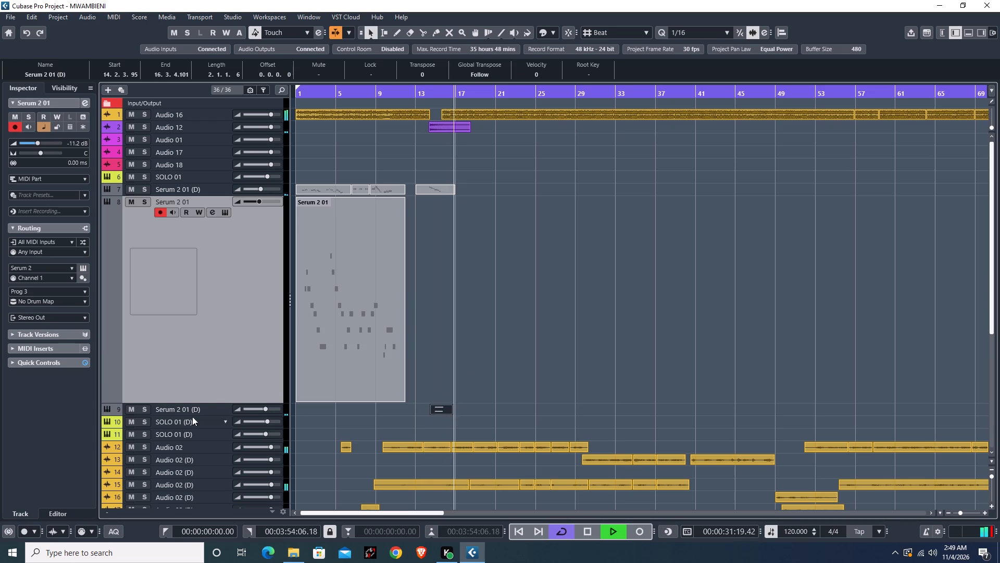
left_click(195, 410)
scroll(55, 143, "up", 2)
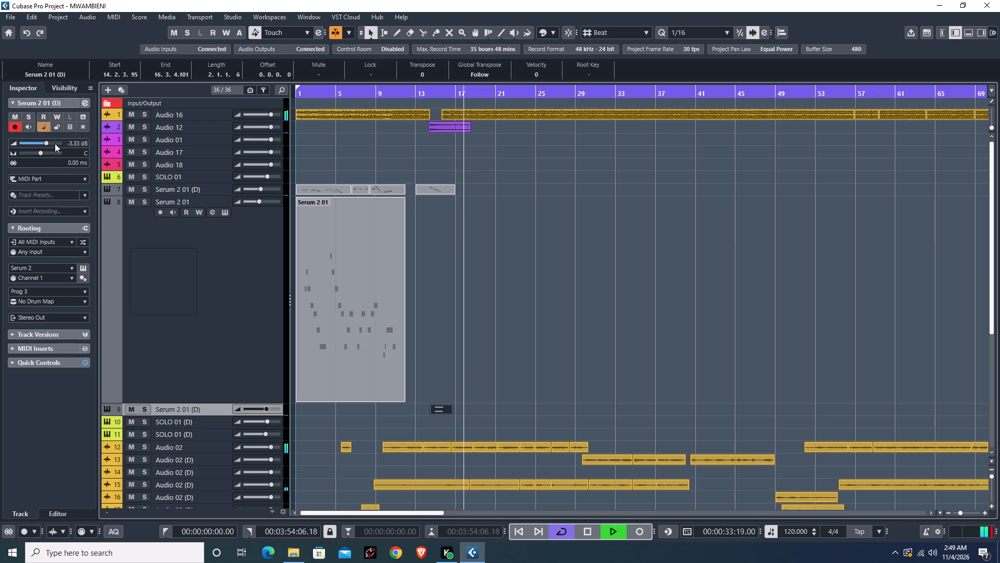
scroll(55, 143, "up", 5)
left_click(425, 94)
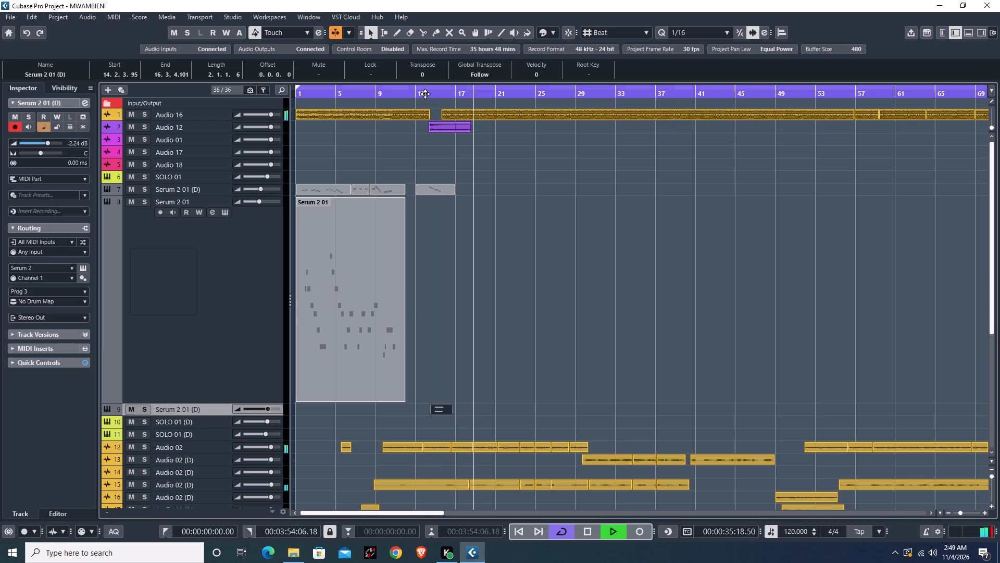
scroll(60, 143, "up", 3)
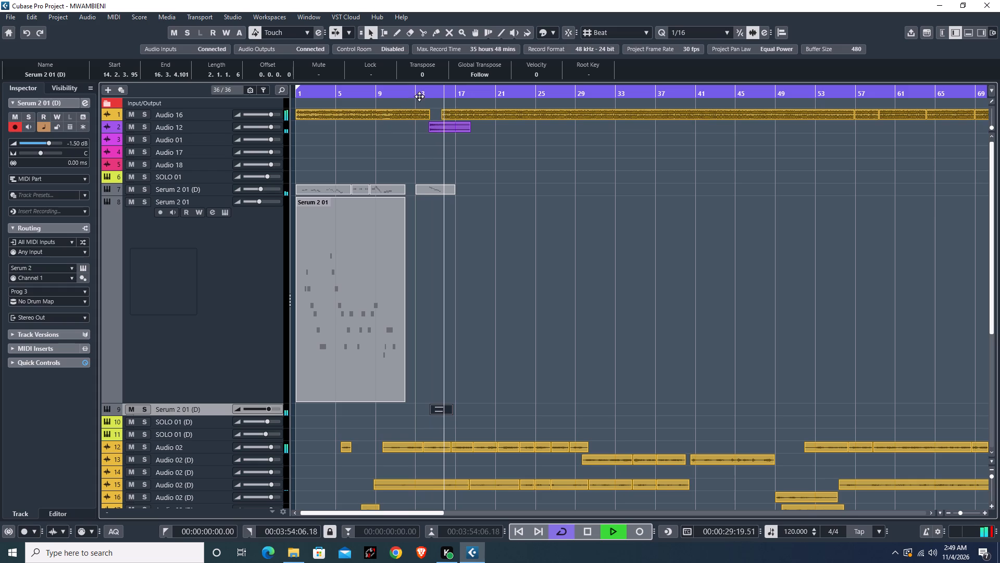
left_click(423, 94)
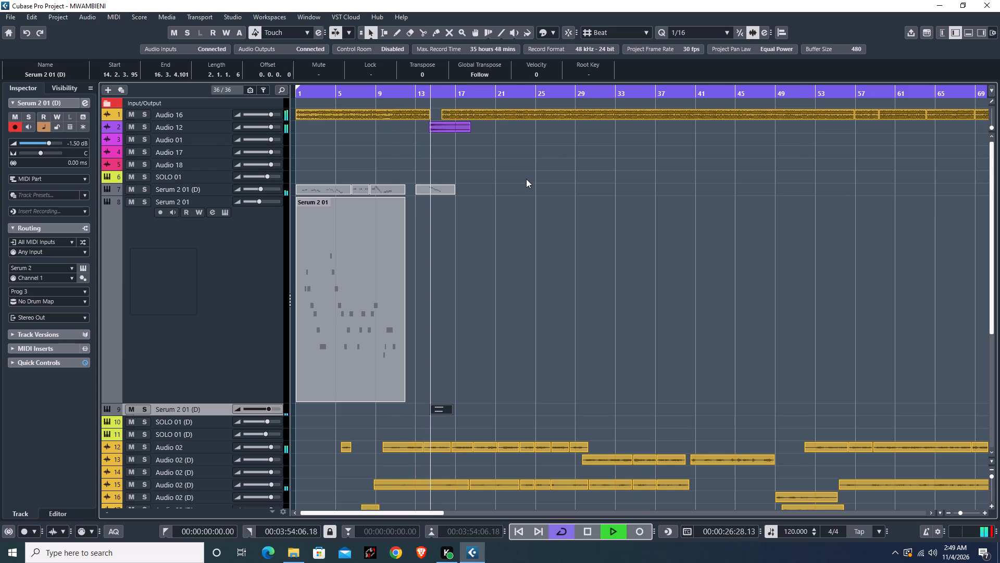
Move the bar 14 part on the track 9 Serum 2 01 (D) earlier in stages to 13.4.1.90, auditioning each position.
key("h")
key("h")
key("h")
key("h")
key("h")
key("h")
key("h")
key("space")
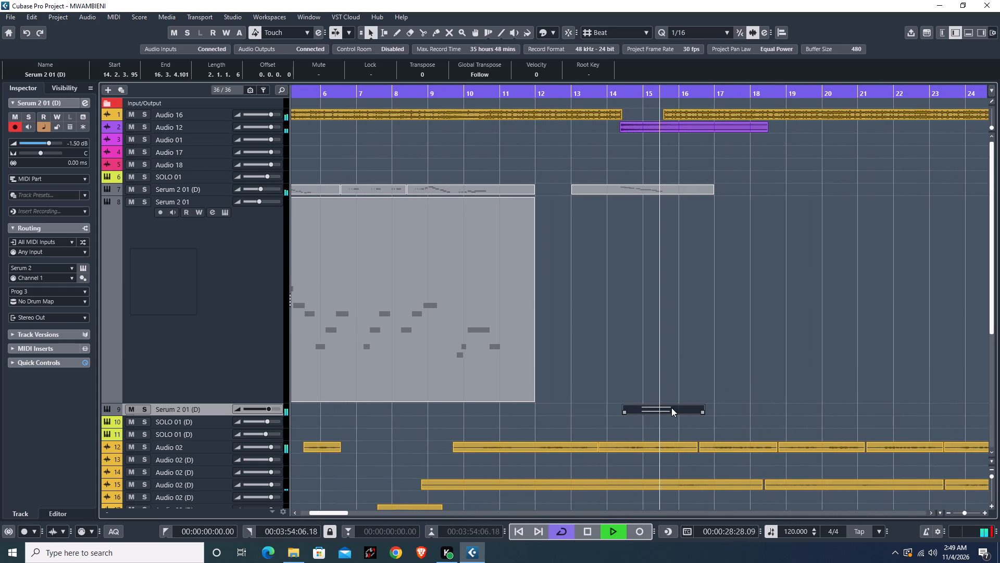
left_click_drag(671, 408, 660, 406)
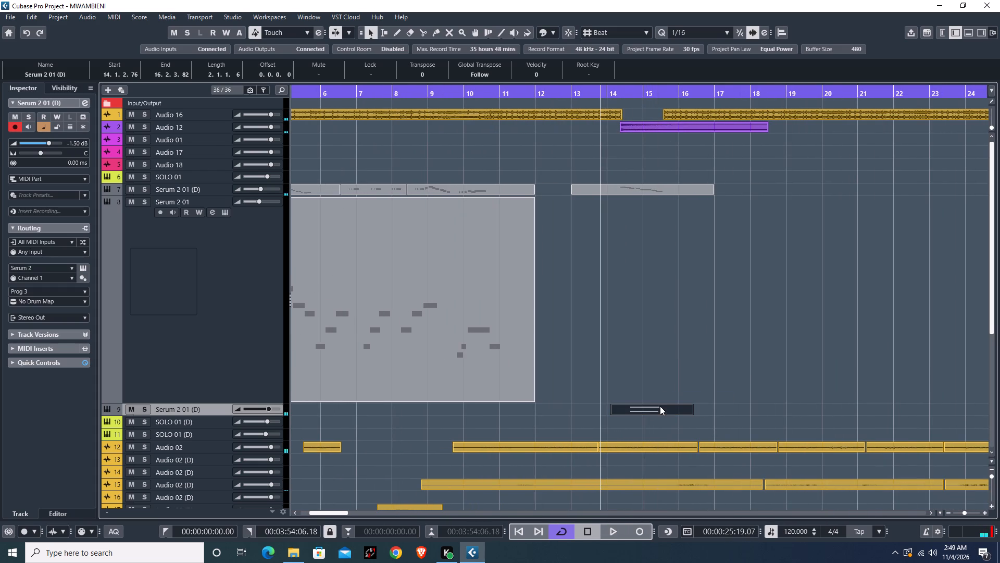
key("space")
key("space")
left_click_drag(659, 408, 648, 408)
key("space")
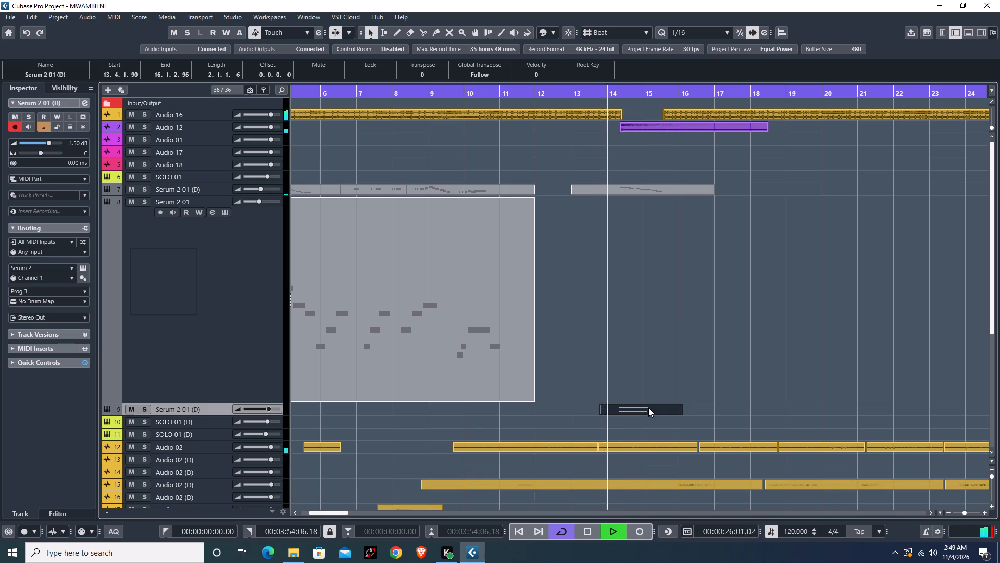
Nudge the track 9 Serum 2 01 (D) part slightly earlier to 13.4.1.81 and audition it against the other tracks.
key("h")
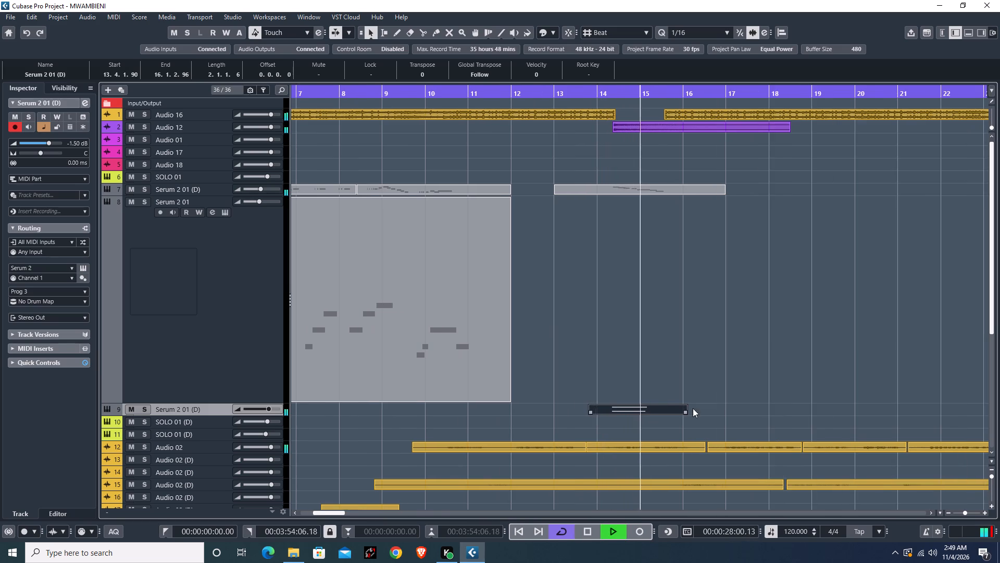
key("h")
key("h")
key("h")
key("h")
key("space")
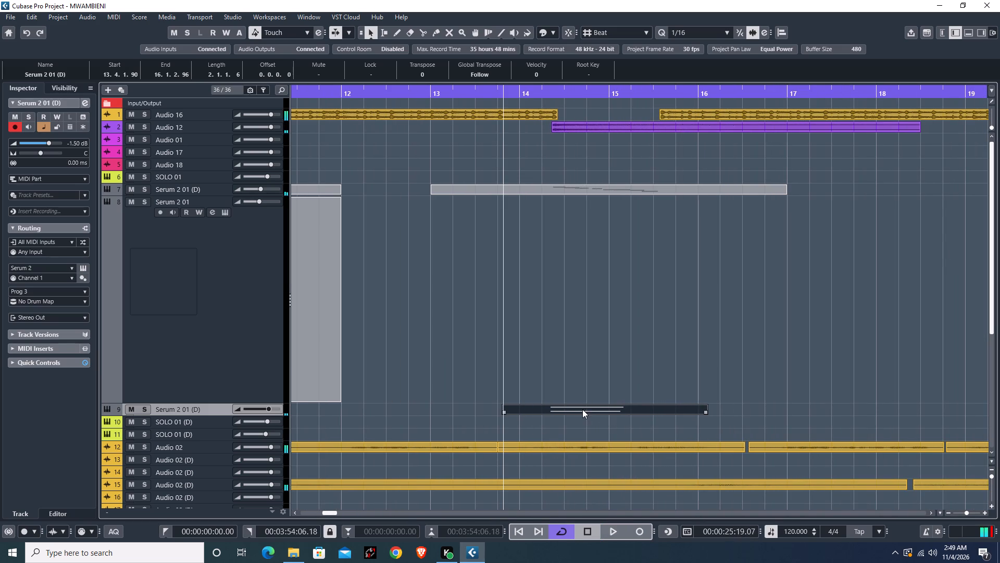
left_click(581, 409)
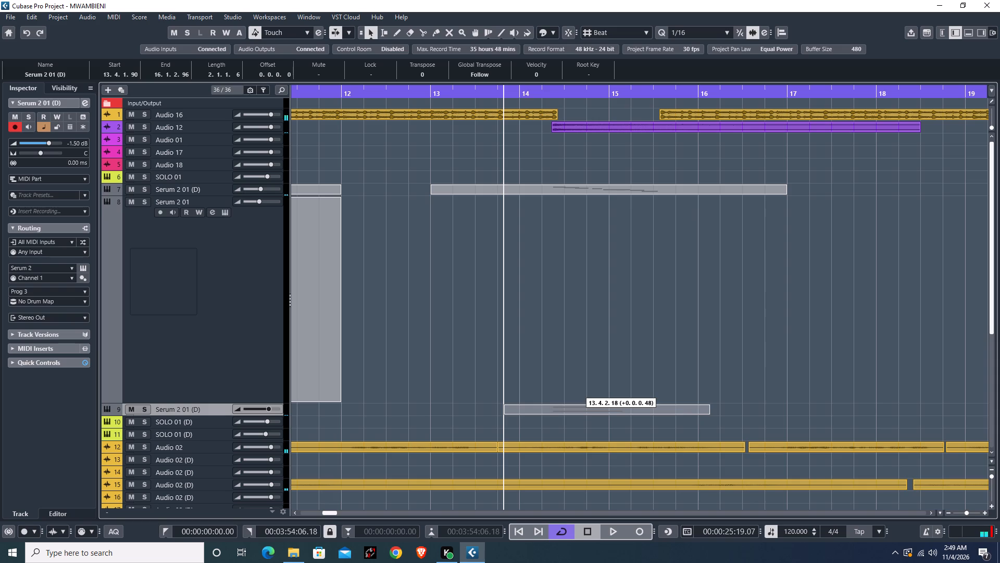
key("space")
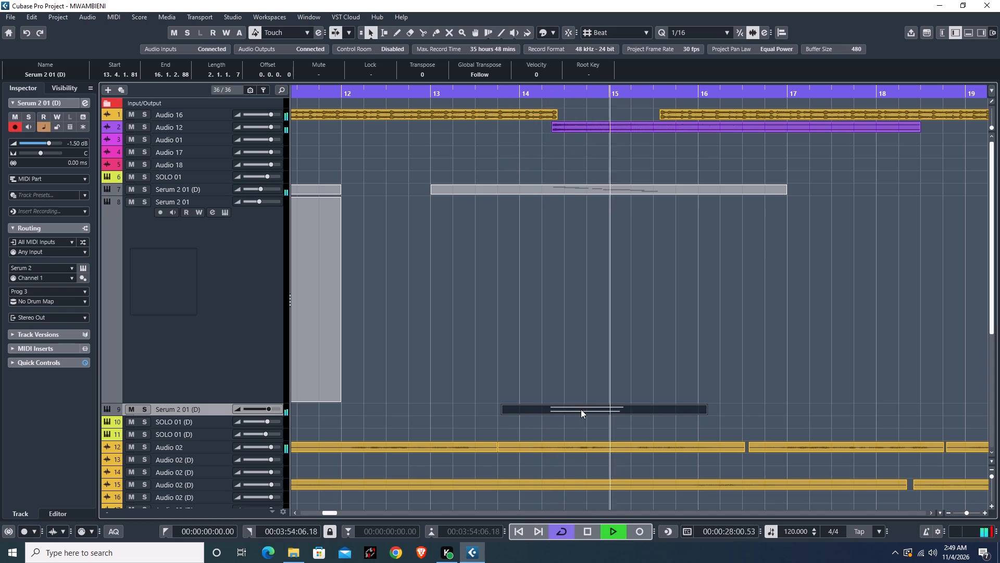
key("space")
key("space")
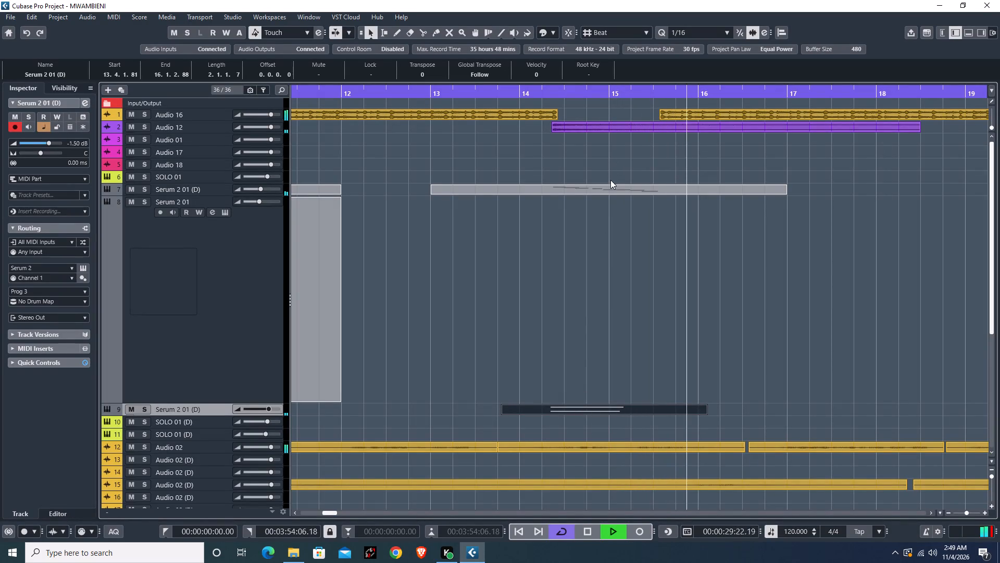
key("space")
key("space")
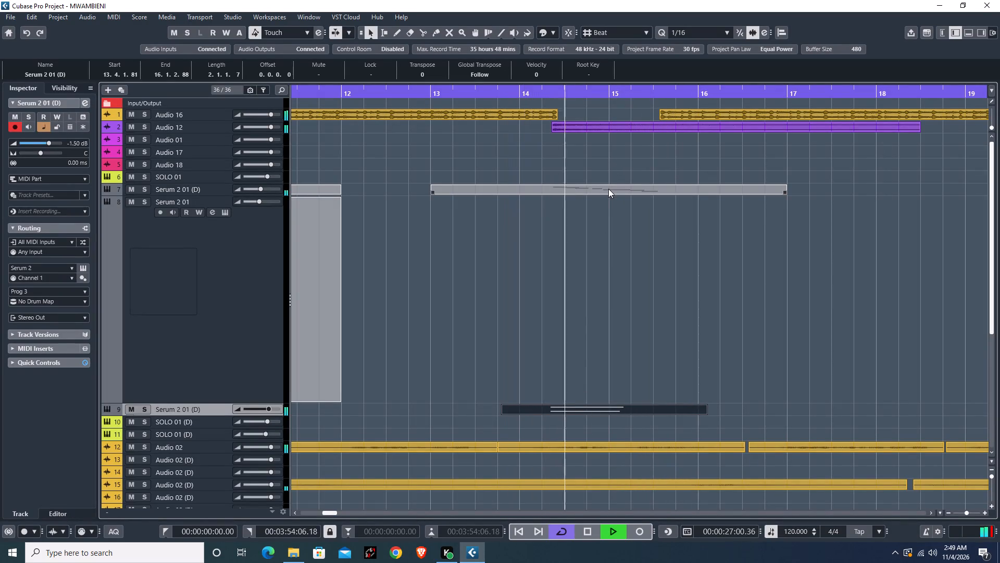
Delete the part spanning bars 13 to 17 on the track 7 Serum 2 01 (D), and audition from about 13.3.
left_click(608, 189)
key("BackSpace")
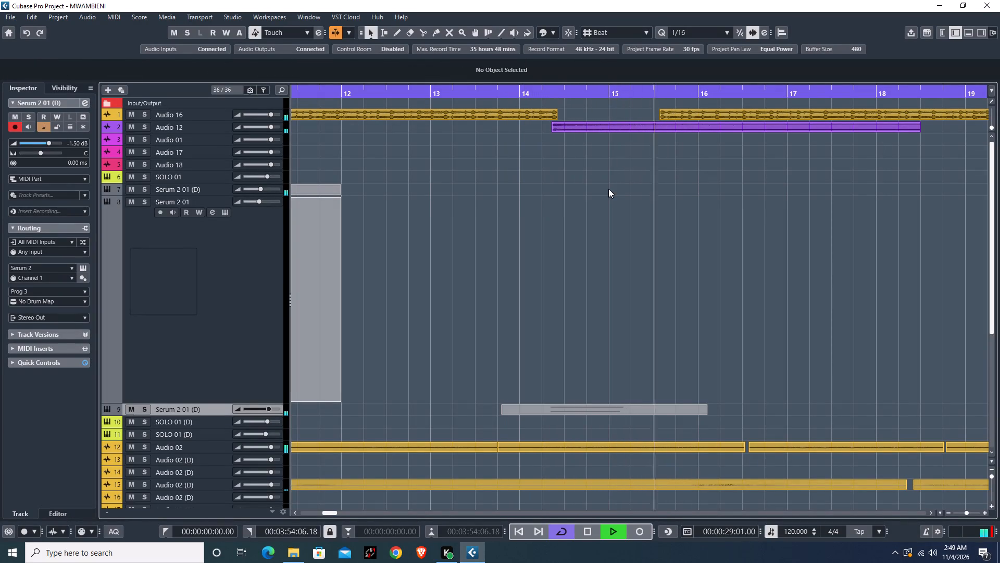
left_click(471, 97)
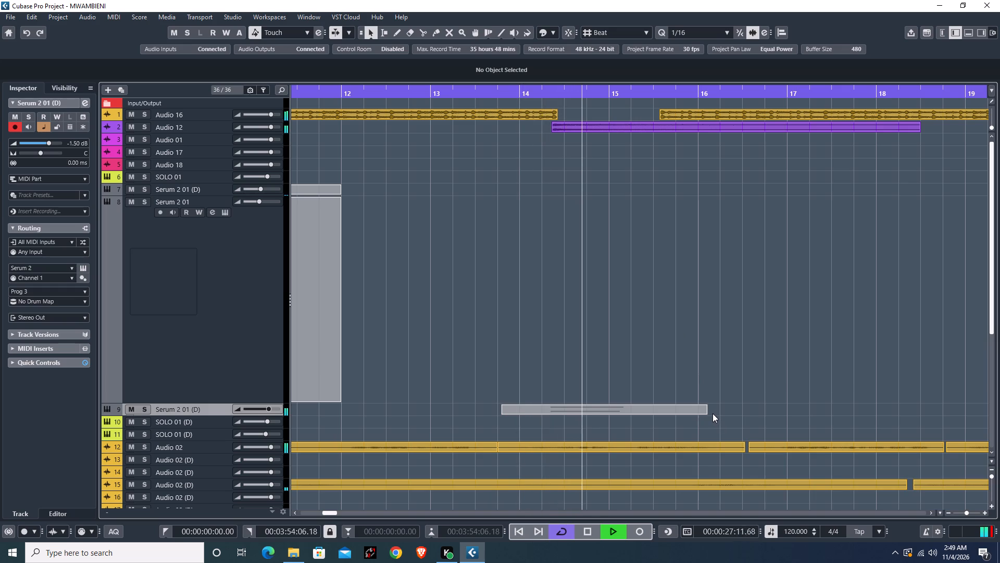
Reselect the track 9 Serum 2 01 (D) part, replay from about 13.3, and lower that track's volume to -6.67 dB.
left_click_drag(602, 349, 592, 420)
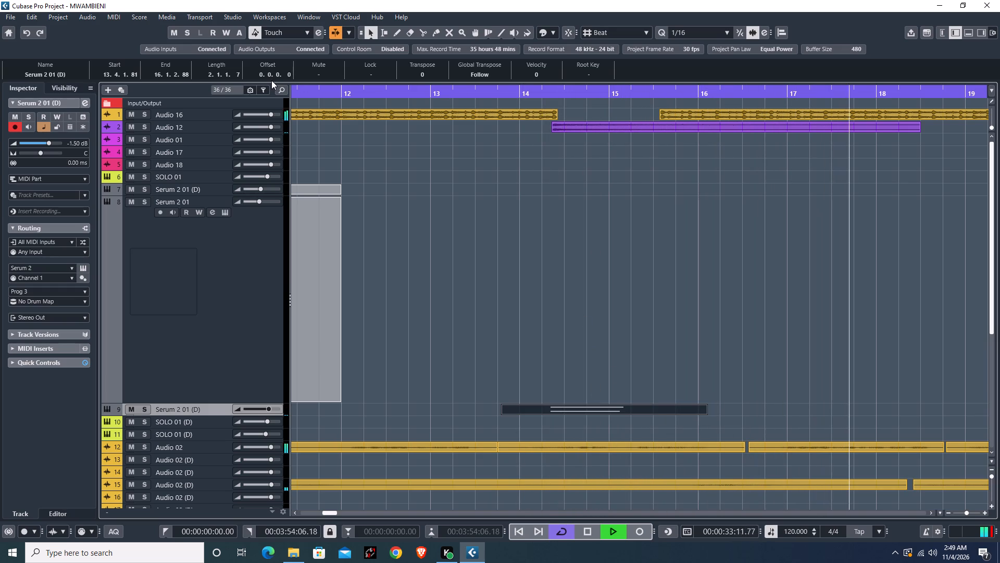
left_click(472, 92)
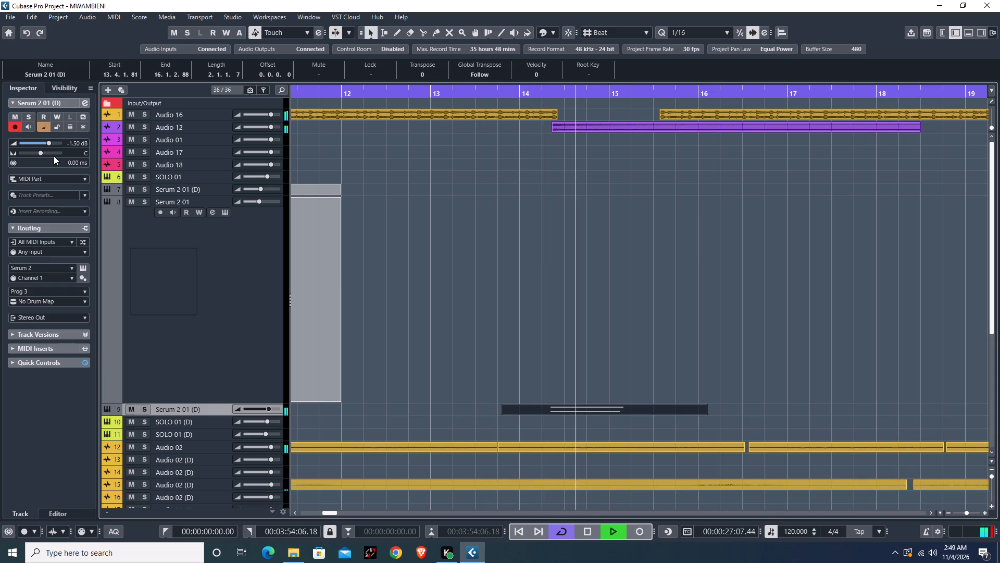
left_click_drag(49, 144, 43, 144)
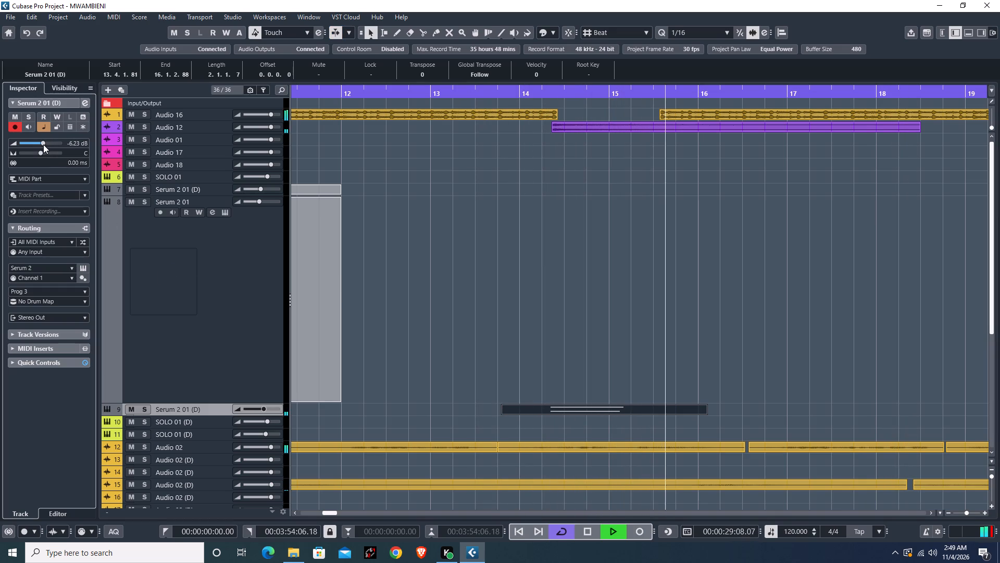
left_click_drag(43, 144, 43, 144)
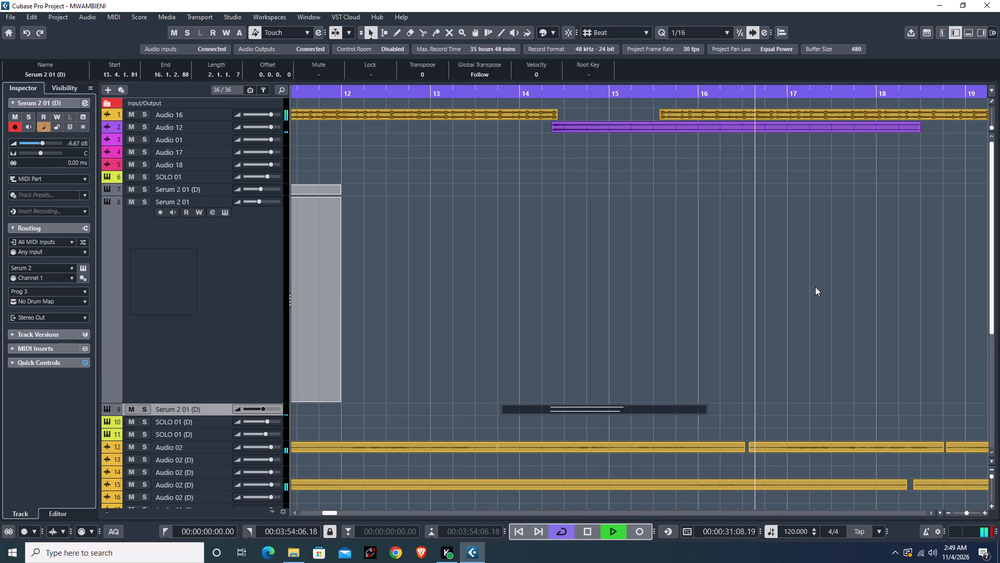
Listen through the full arrangement up to the stacked audio parts around bar 43, and stop playback.
key("g")
key("g")
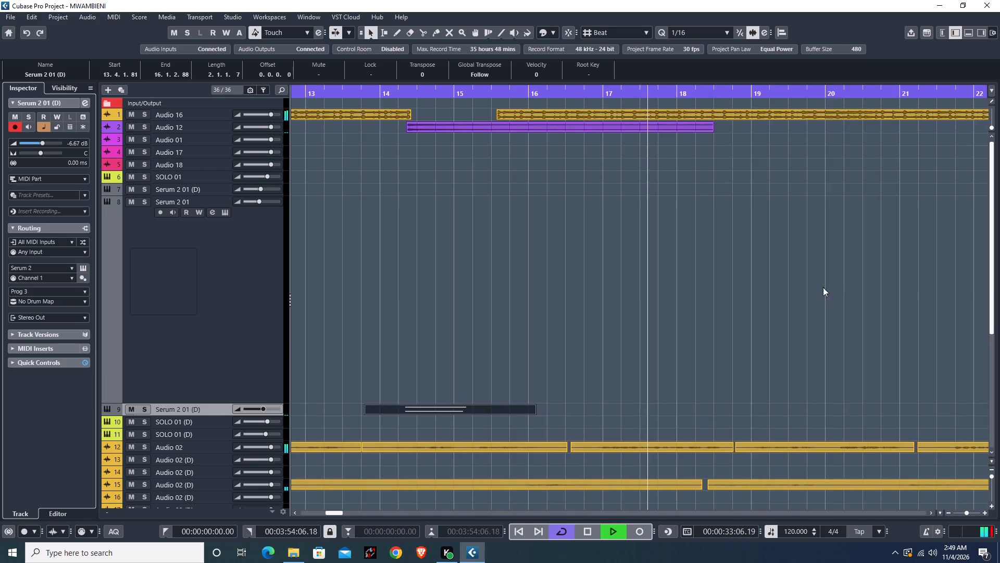
key("g")
key("g")
key("g")
key("g")
key("g")
key("g")
key("g")
key("g")
key("g")
key("g")
type("GG")
type("GG")
key("g")
type("ZG")
key("g")
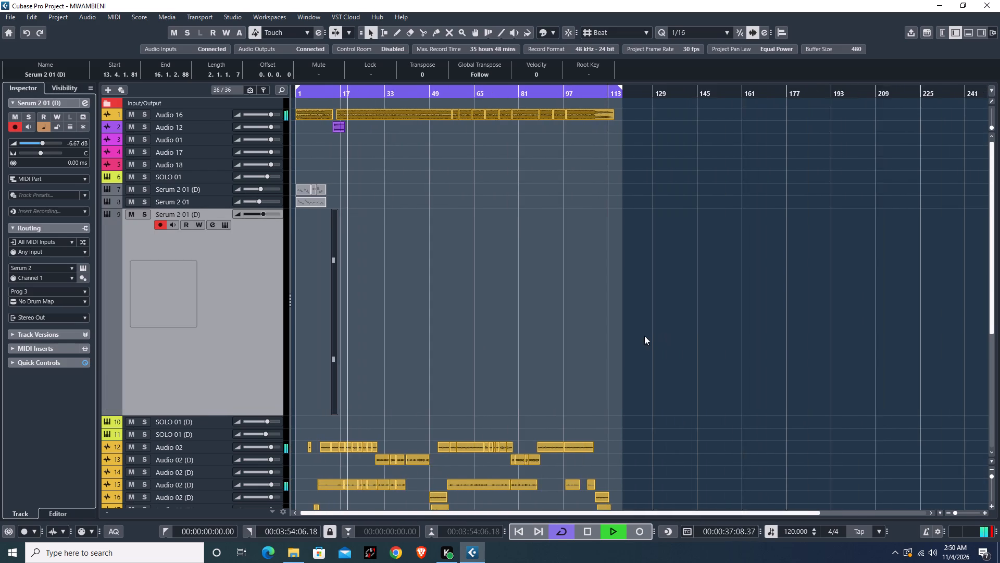
key("g")
key("g")
key("g")
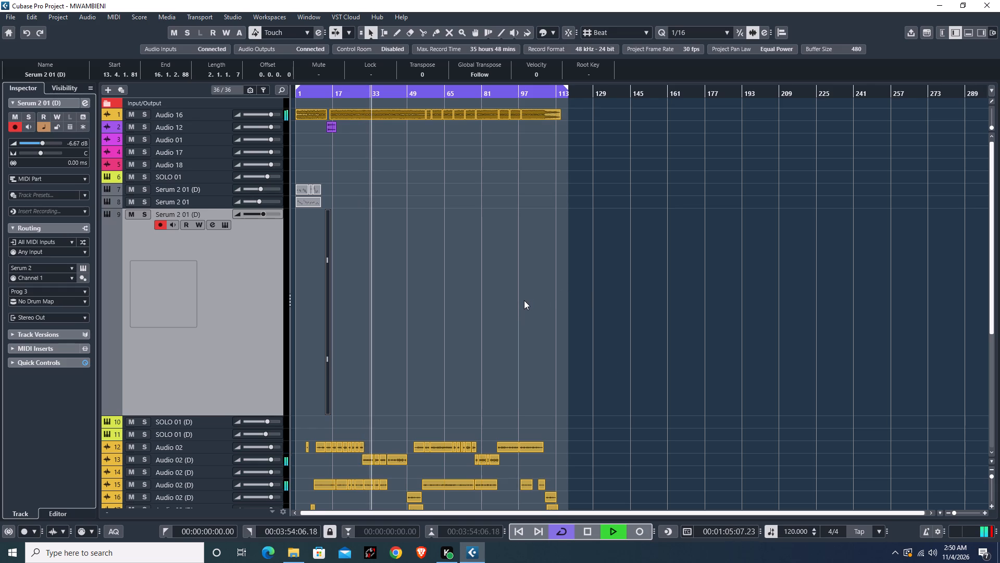
scroll(524, 302, "down", 3)
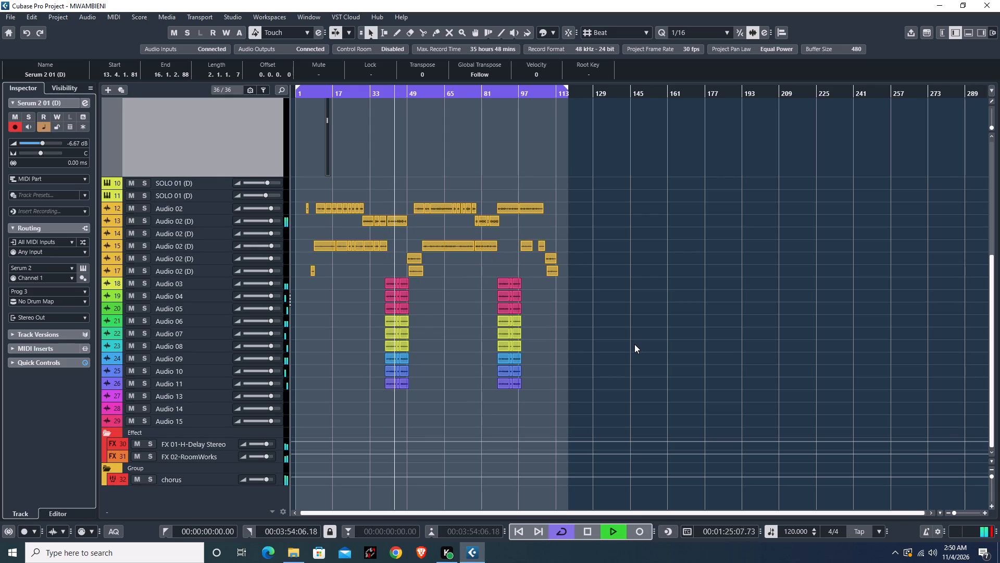
key("space")
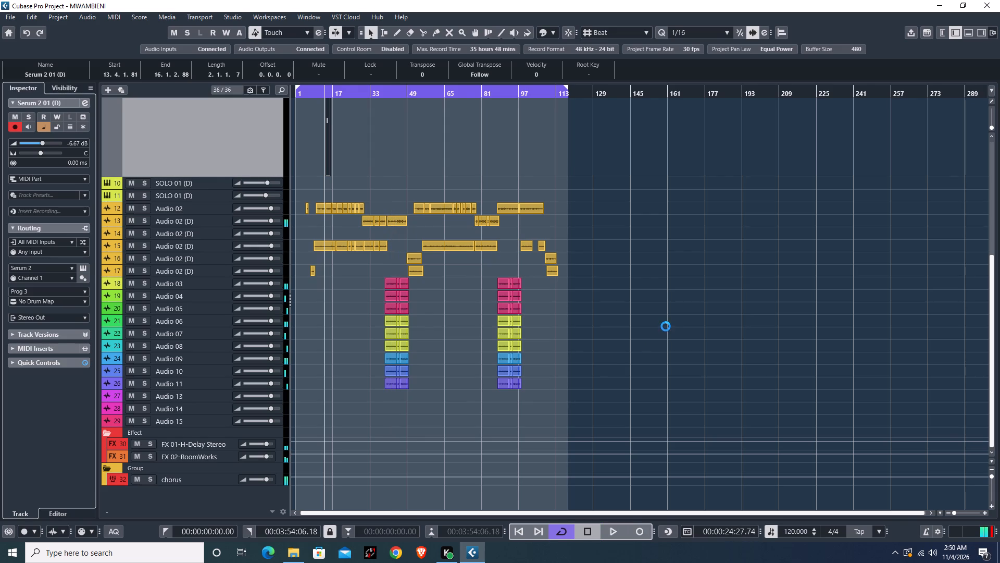
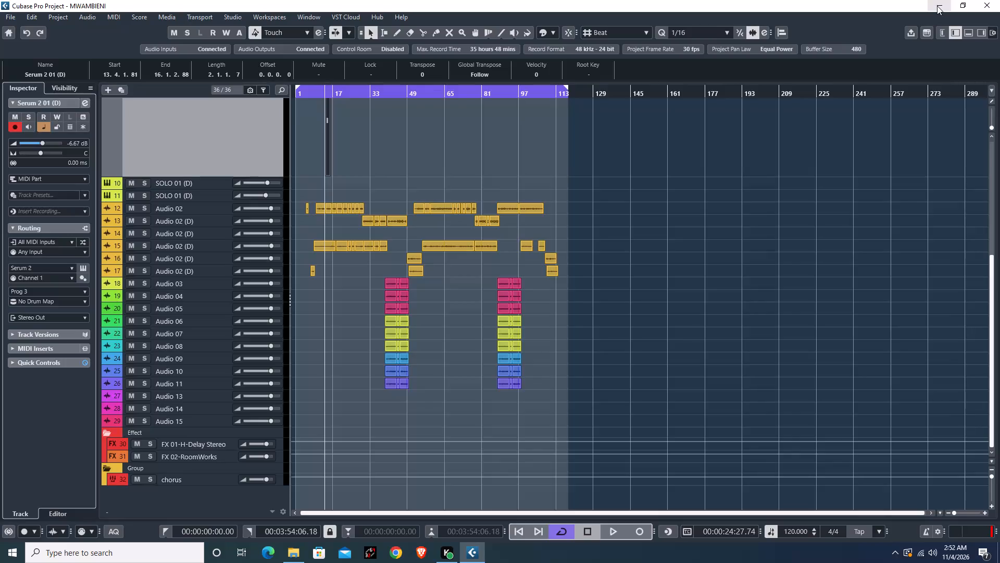
Replace the Auto-Tune EFX insert in slot 15 of the Audio 03 track with Auto-Tune Pro.
left_click(216, 285)
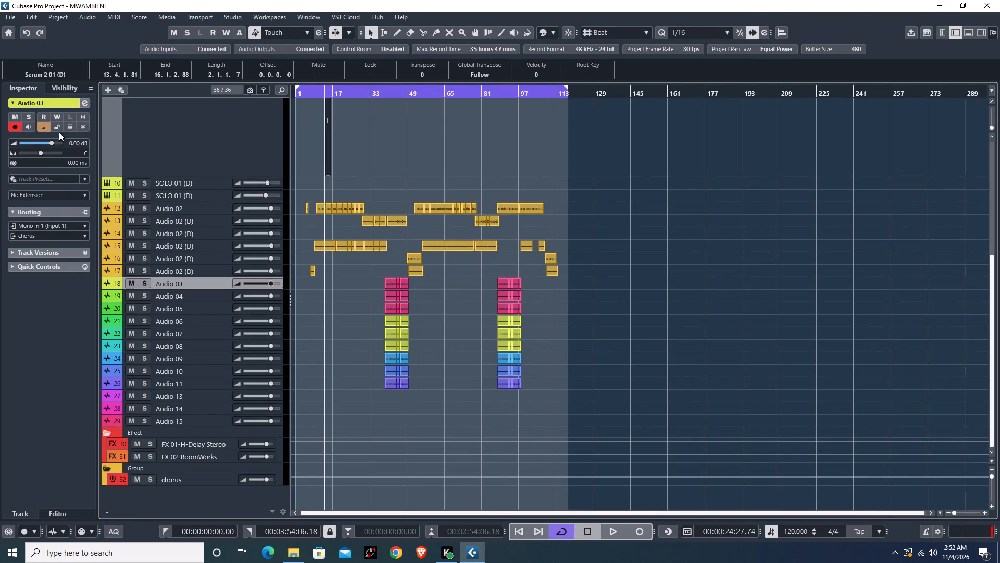
left_click(84, 102)
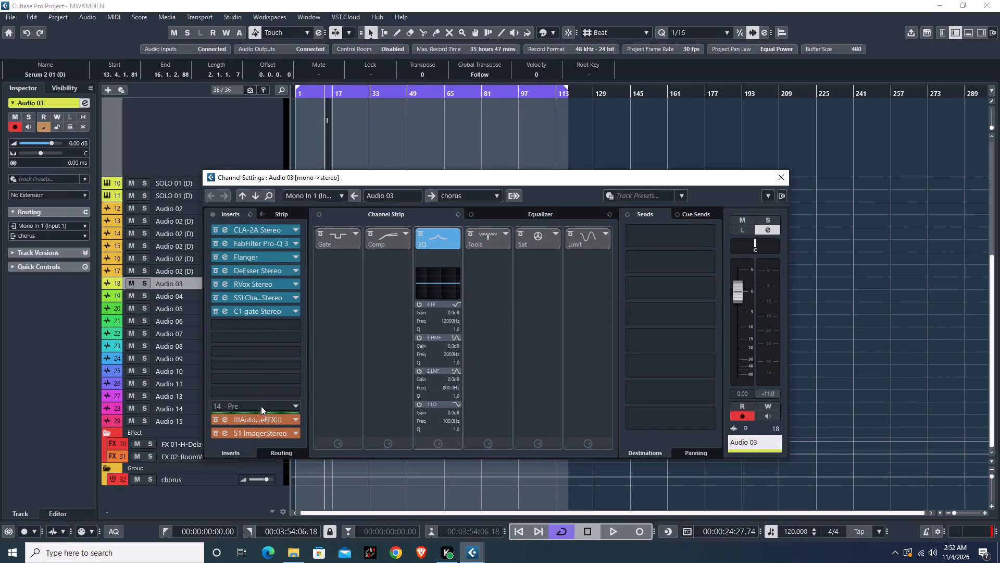
left_click(226, 422)
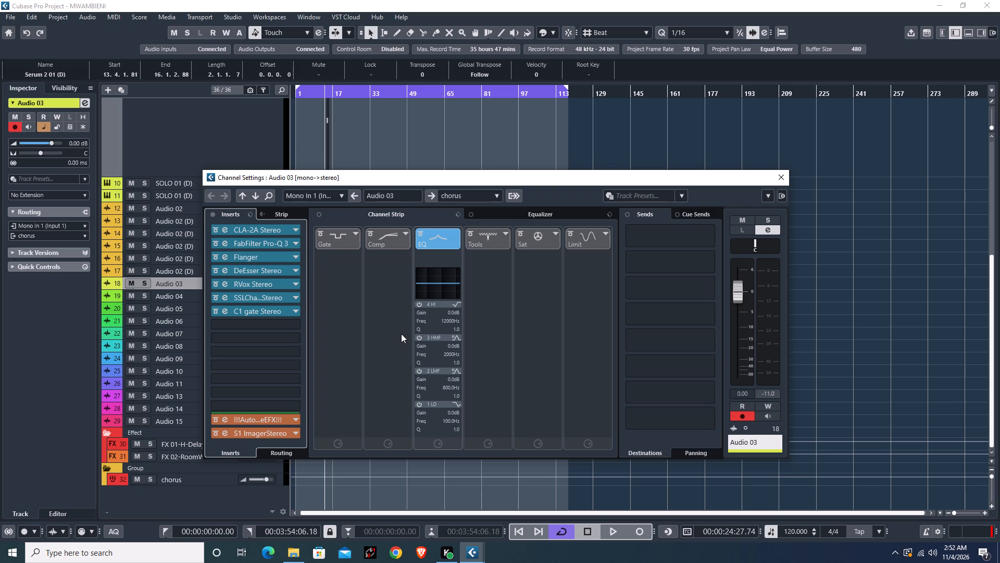
left_click(295, 418)
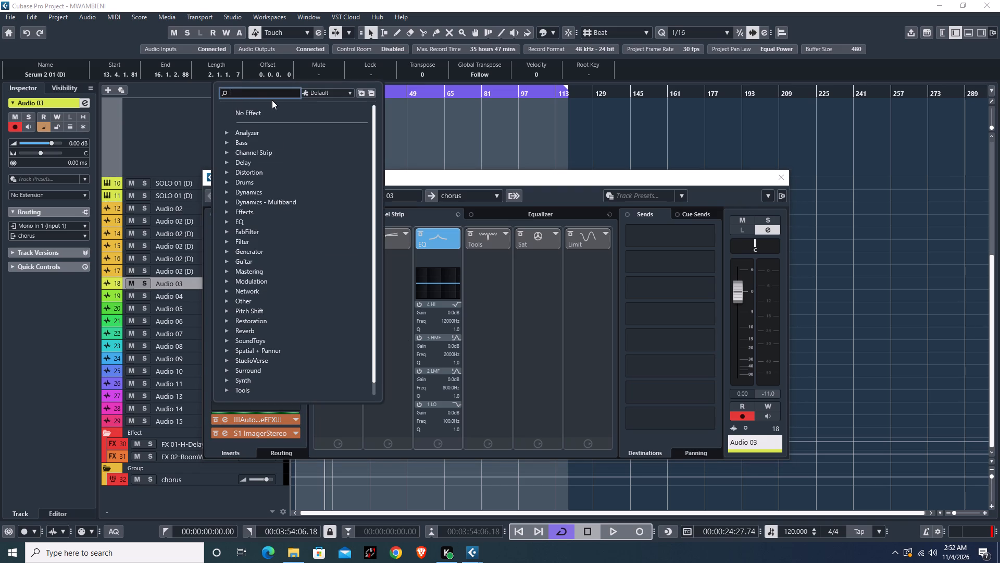
key("a")
type("UT")
key("o")
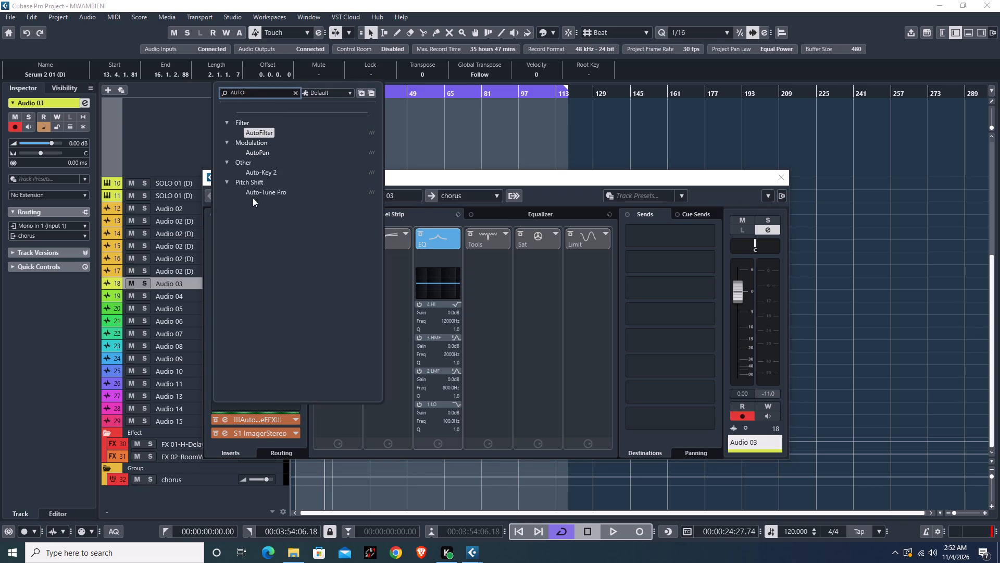
left_click(259, 195)
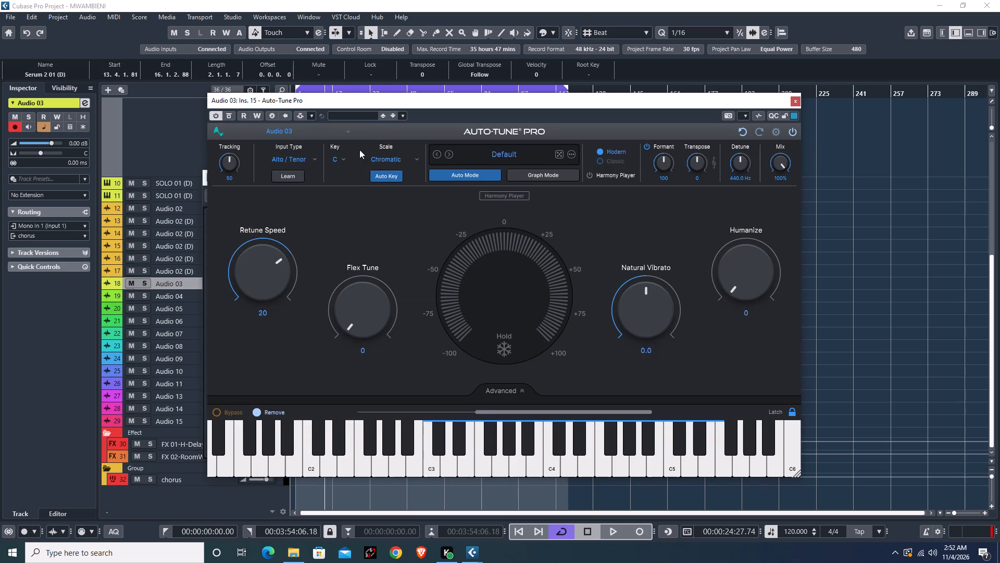
Configure Auto-Tune Pro on Audio 03 with key F#, Major scale, Soprano input type and a retune speed of 18.
left_click(335, 156)
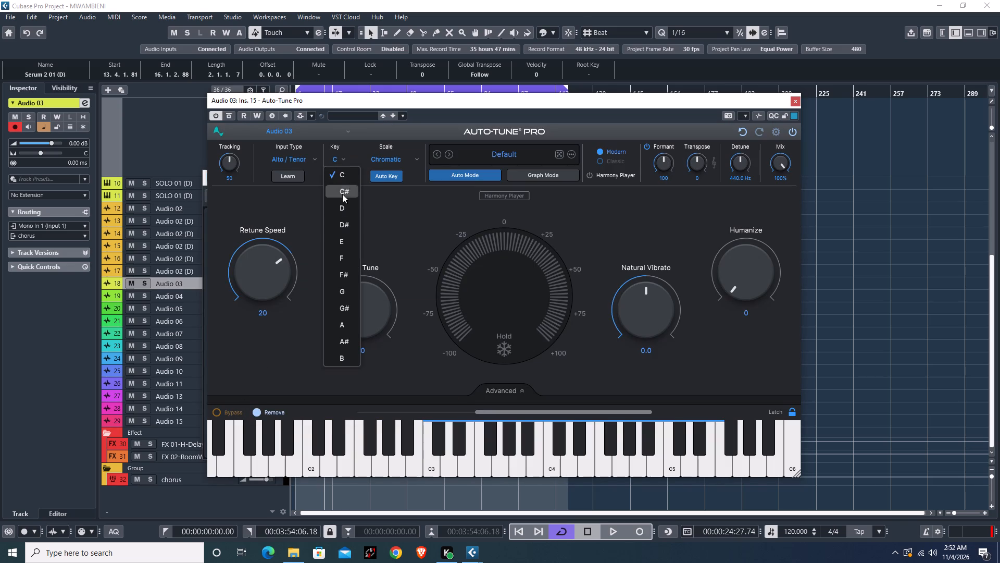
left_click(339, 272)
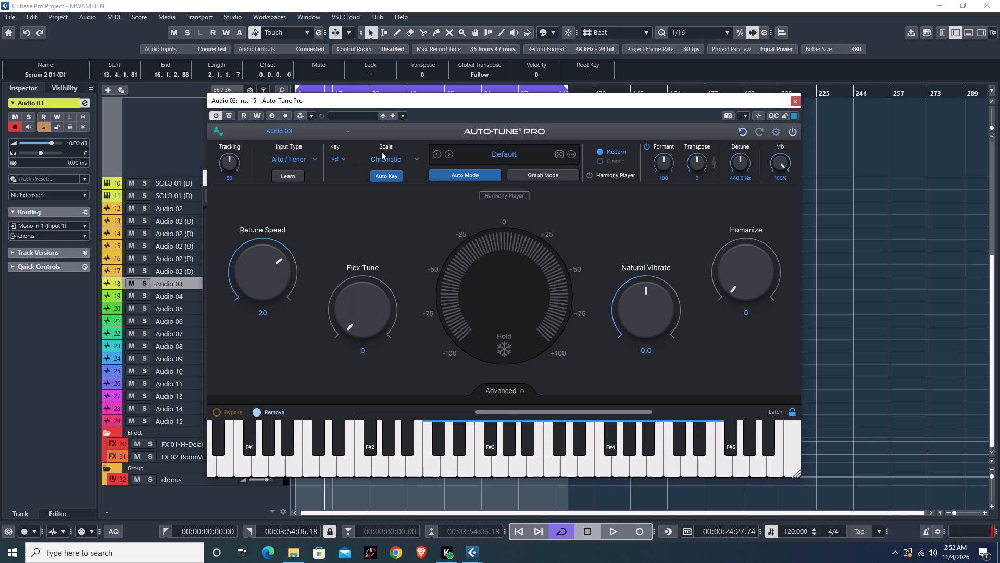
left_click(386, 157)
left_click(390, 190)
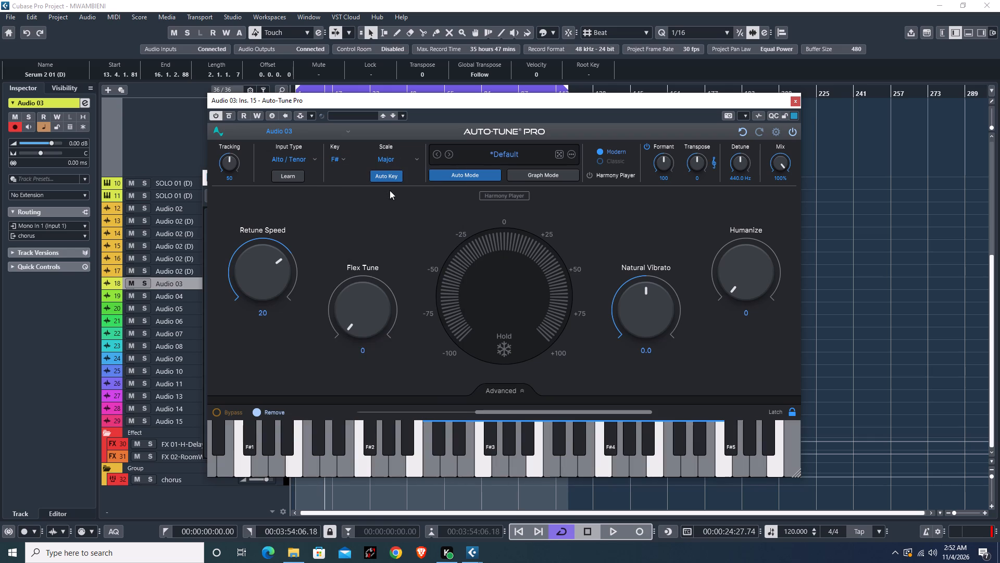
left_click(298, 156)
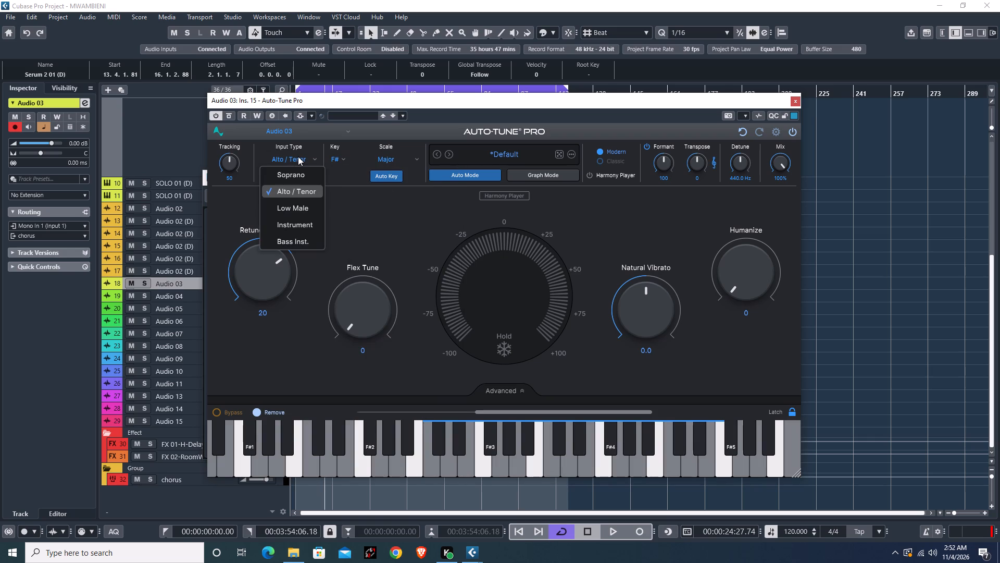
left_click(296, 172)
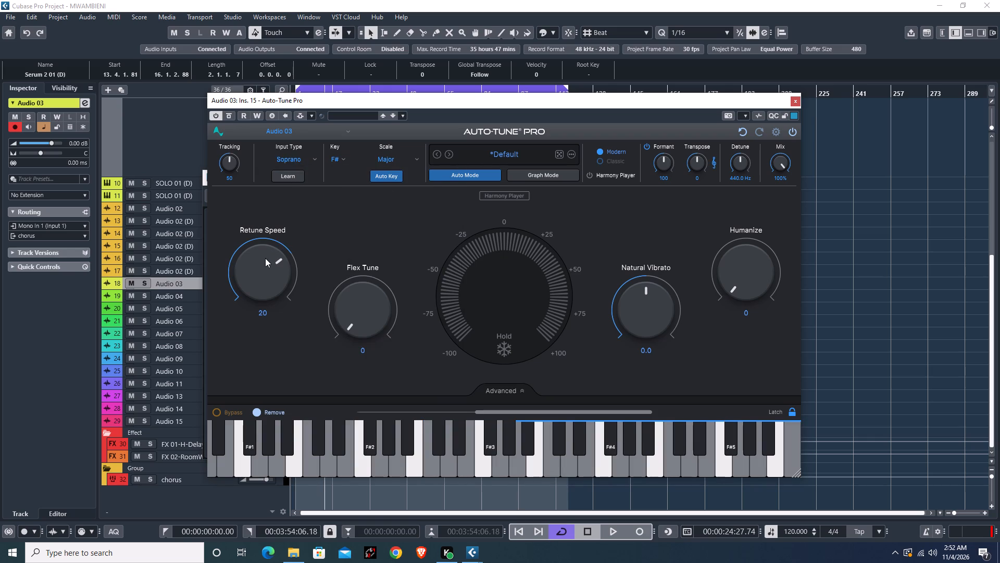
left_click(264, 259)
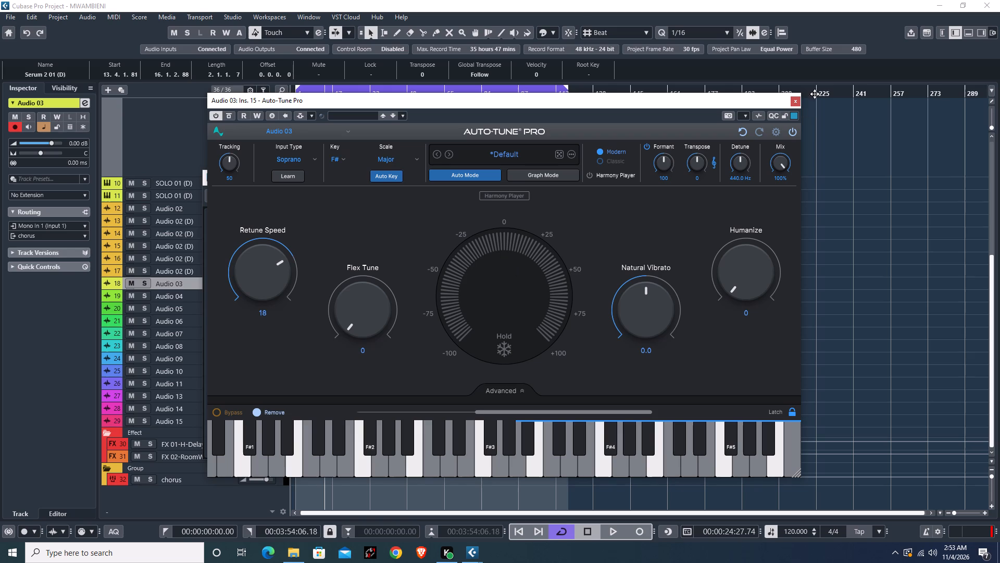
left_click(801, 103)
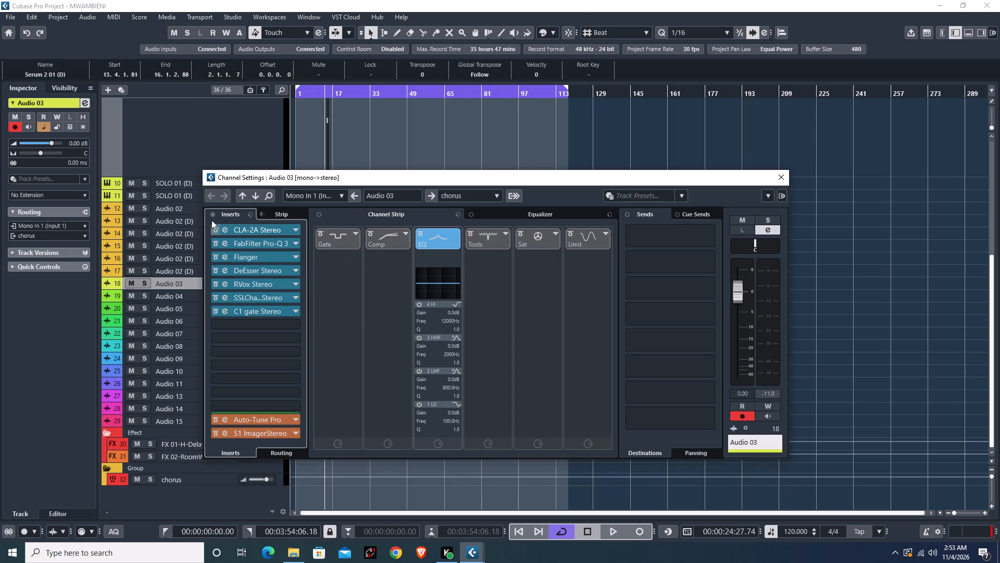
Save Audio 03's insert chain as an FX chain preset named MWAMBIEEEEE and close the channel settings.
left_click(250, 214)
left_click(293, 240)
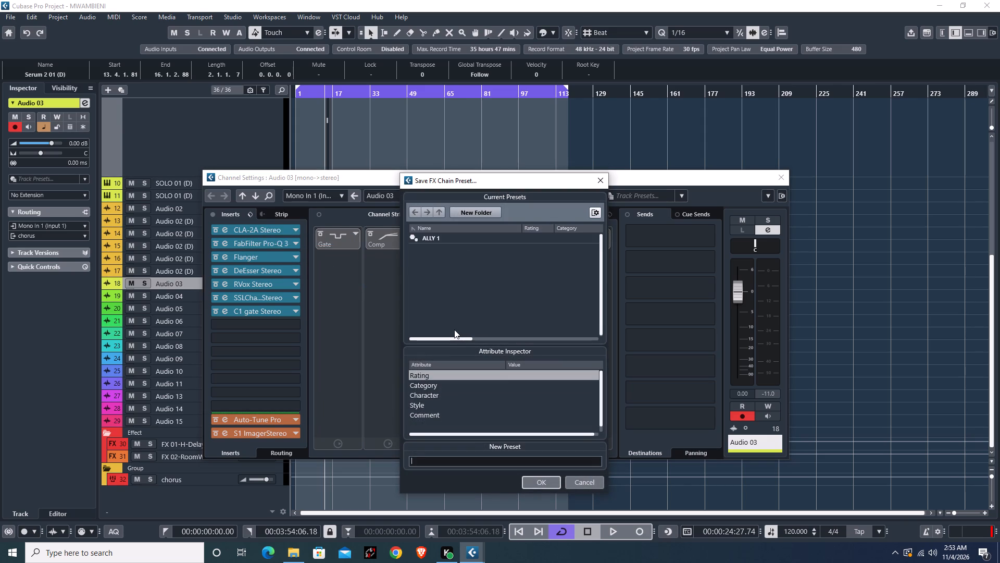
type("MWAMB")
type("IEEEEE")
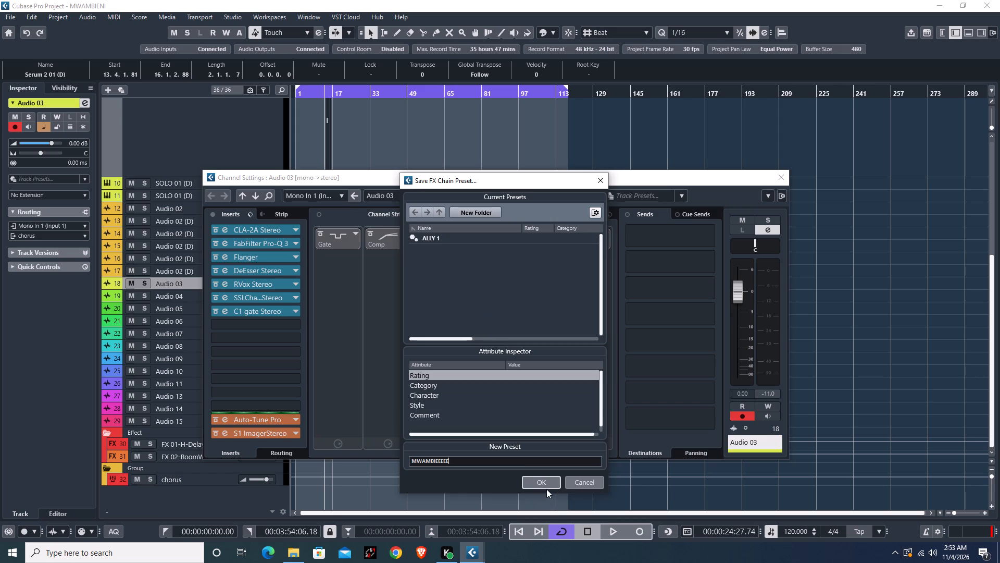
left_click(546, 483)
left_click(780, 176)
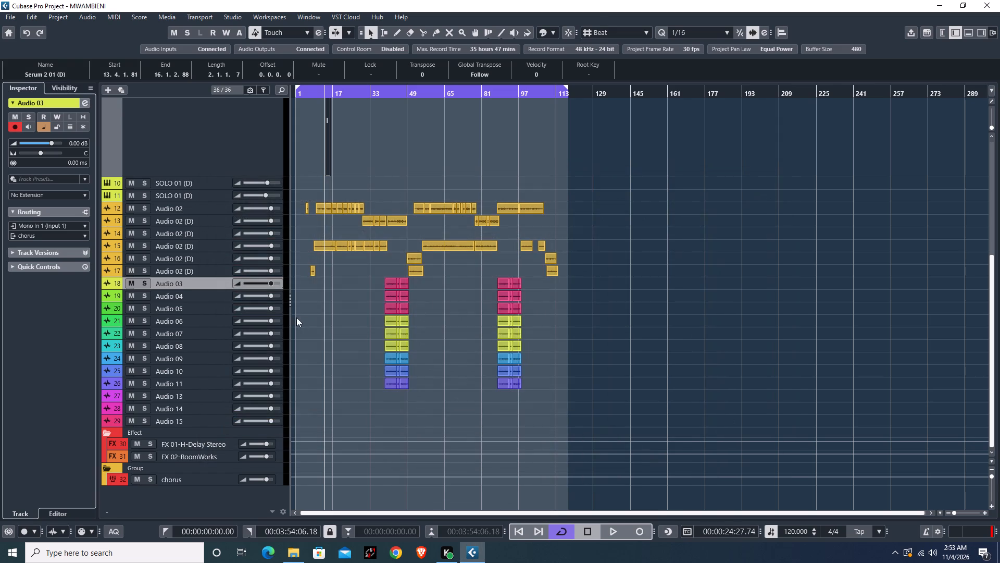
Search the FX chain presets for MWAMB and load MWAMBIEEEEE onto the Audio 04 track's inserts.
left_click(196, 299)
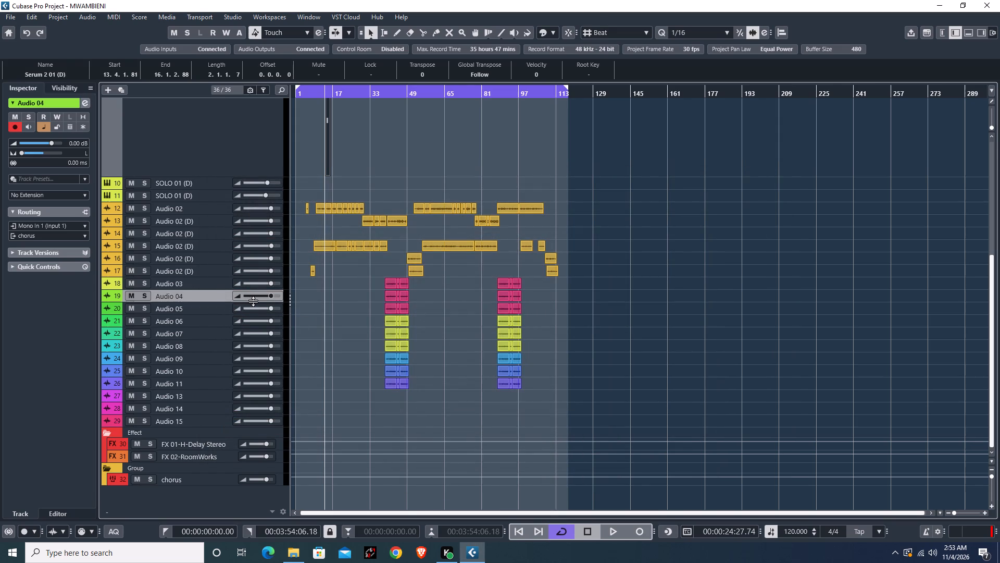
key("z")
left_click(214, 238)
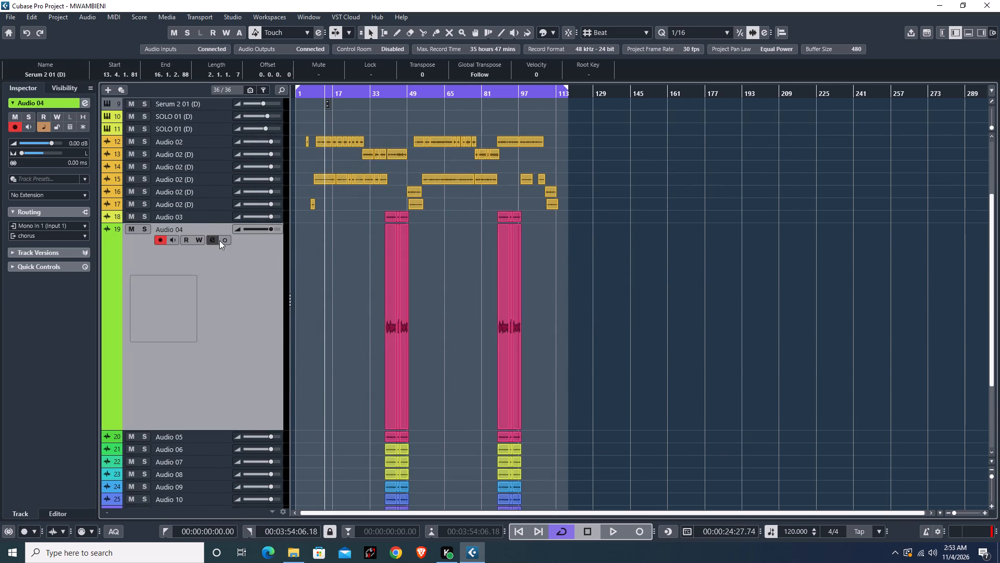
left_click(249, 213)
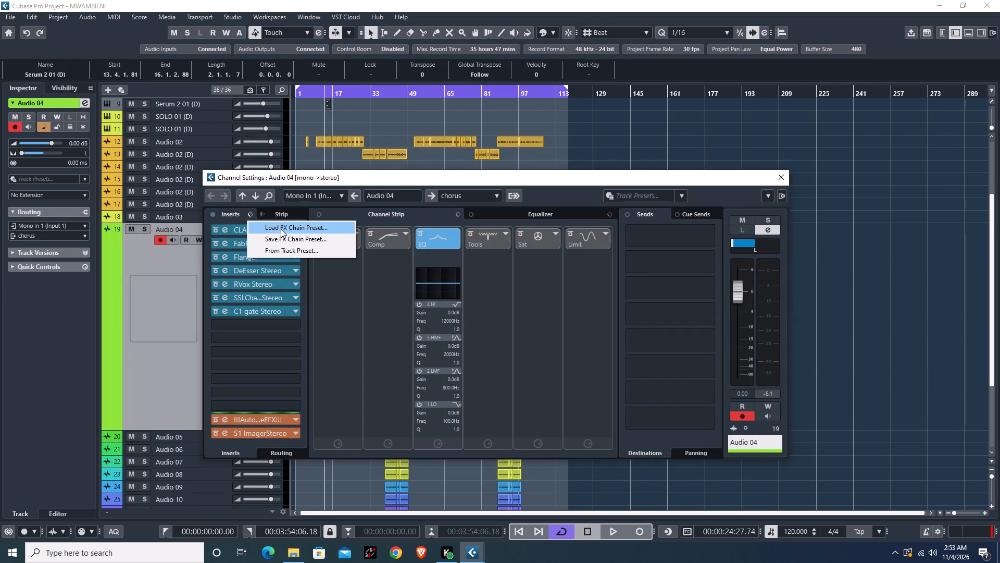
left_click(283, 229)
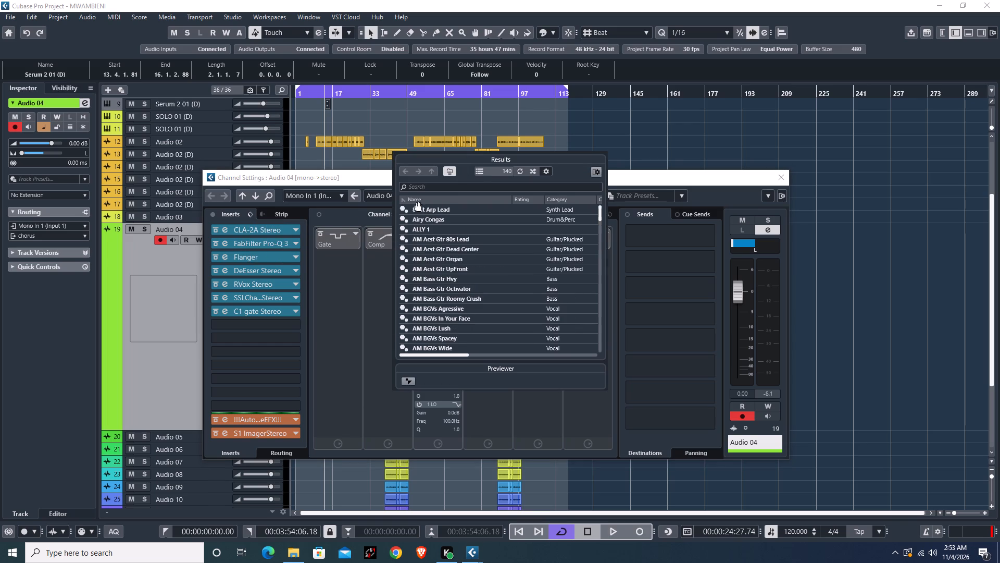
left_click(444, 187)
key("m")
type("WA")
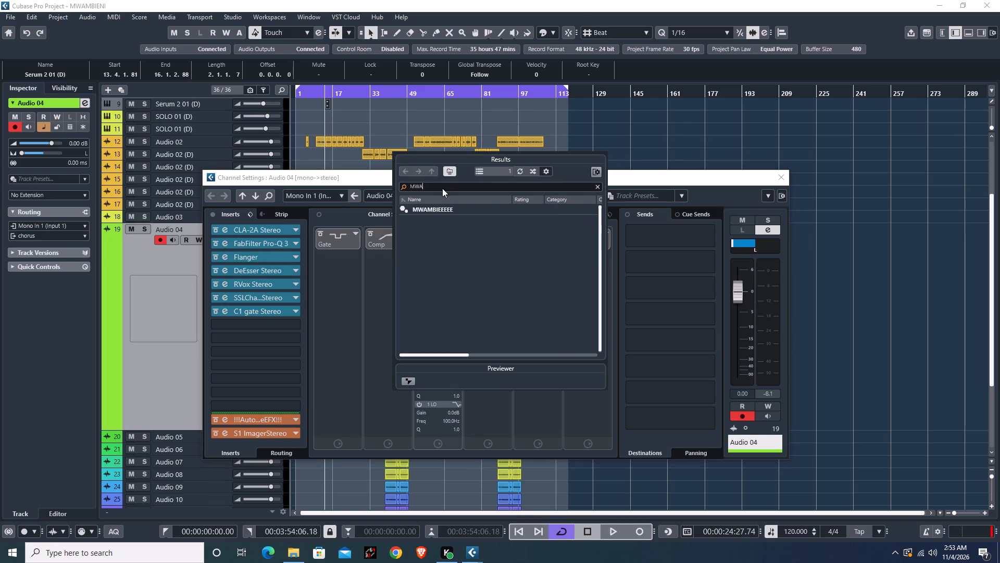
type("MB")
double_click(439, 208)
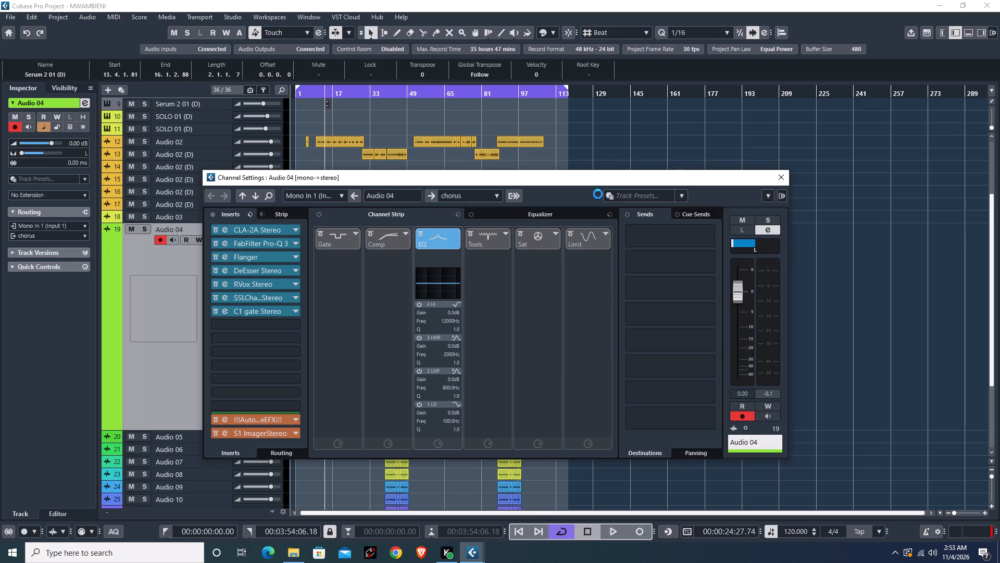
left_click(783, 176)
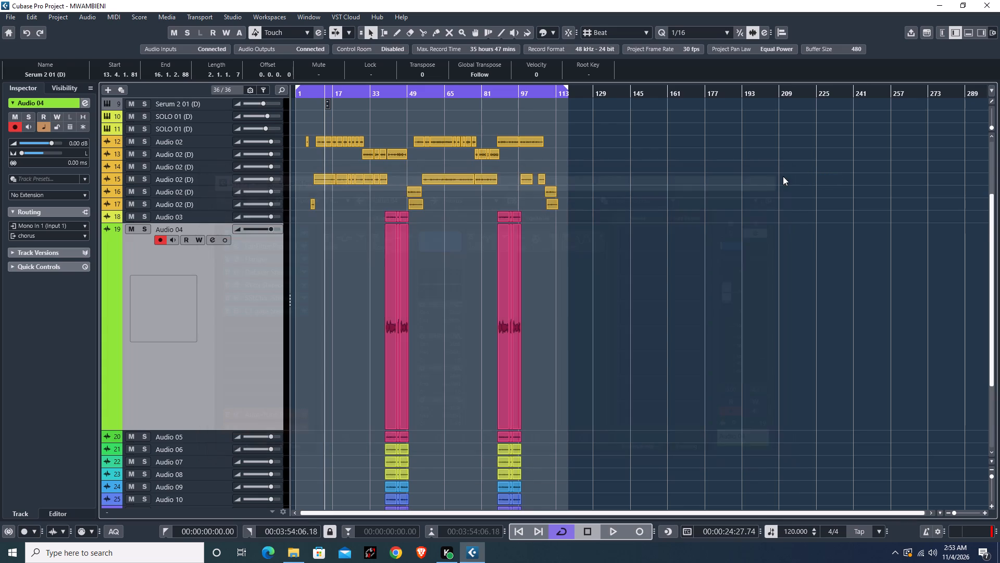
Load the MWAMBIEEEEE FX chain preset onto the Audio 05 track's inserts.
scroll(282, 356, "down", 3)
left_click(208, 303)
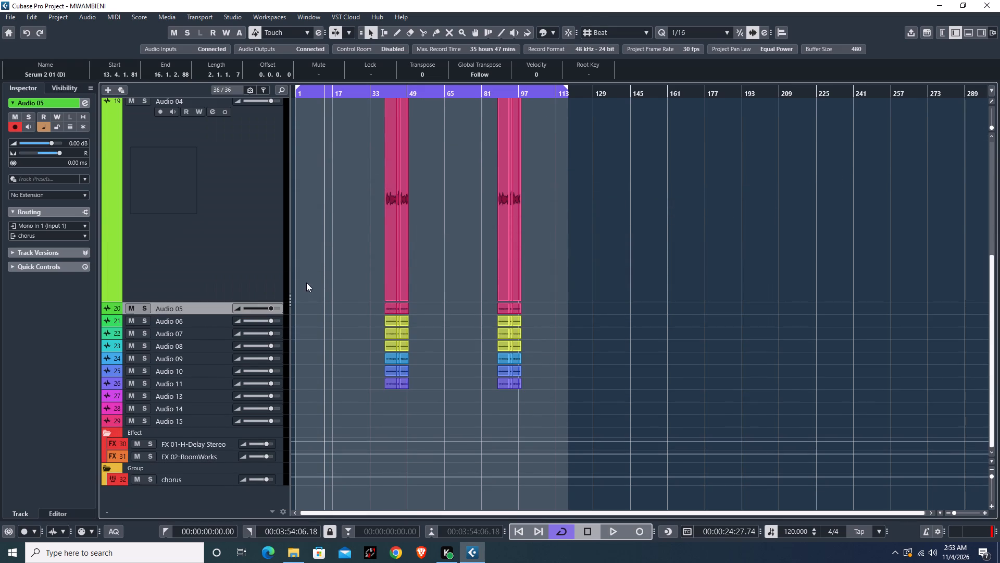
key("z")
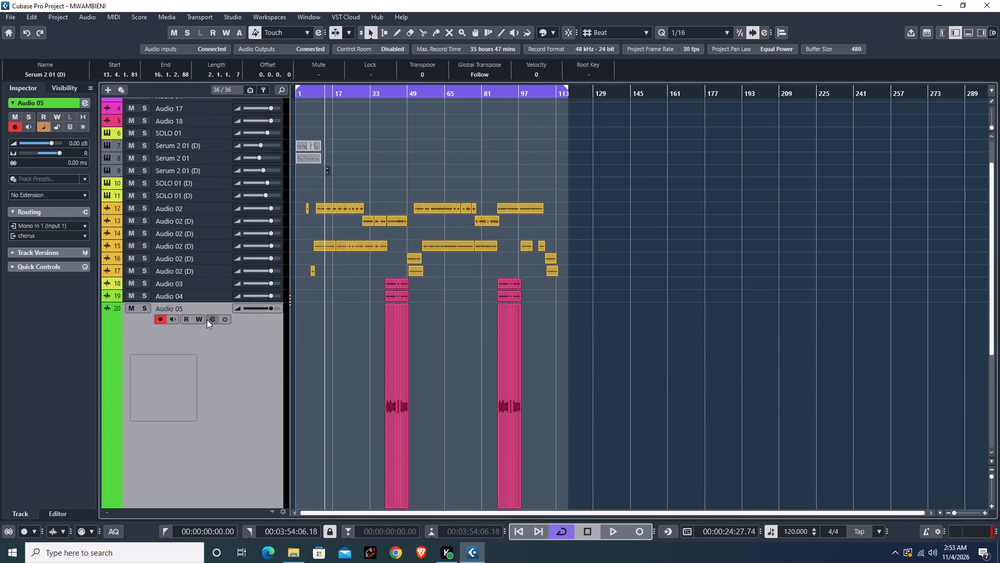
left_click(207, 320)
left_click(249, 212)
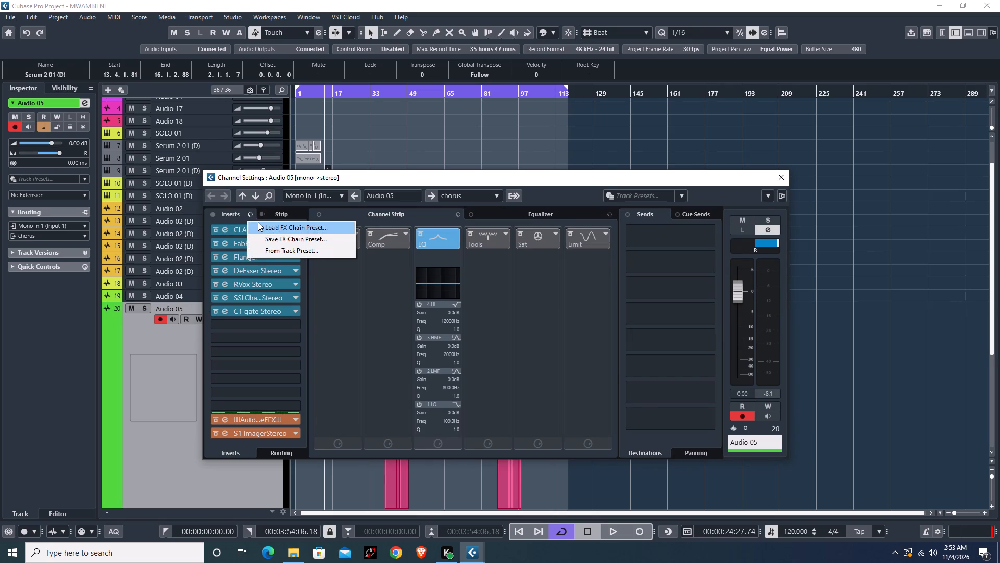
left_click(258, 222)
double_click(445, 210)
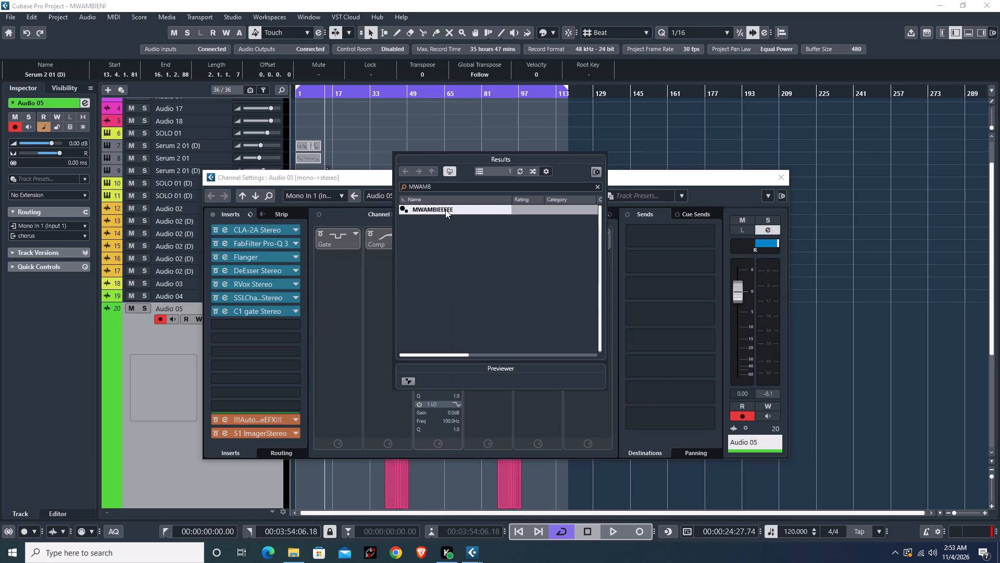
left_click(780, 175)
Load the MWAMBIEEEEE FX chain preset onto the Audio 06 track's inserts.
scroll(328, 363, "down", 4)
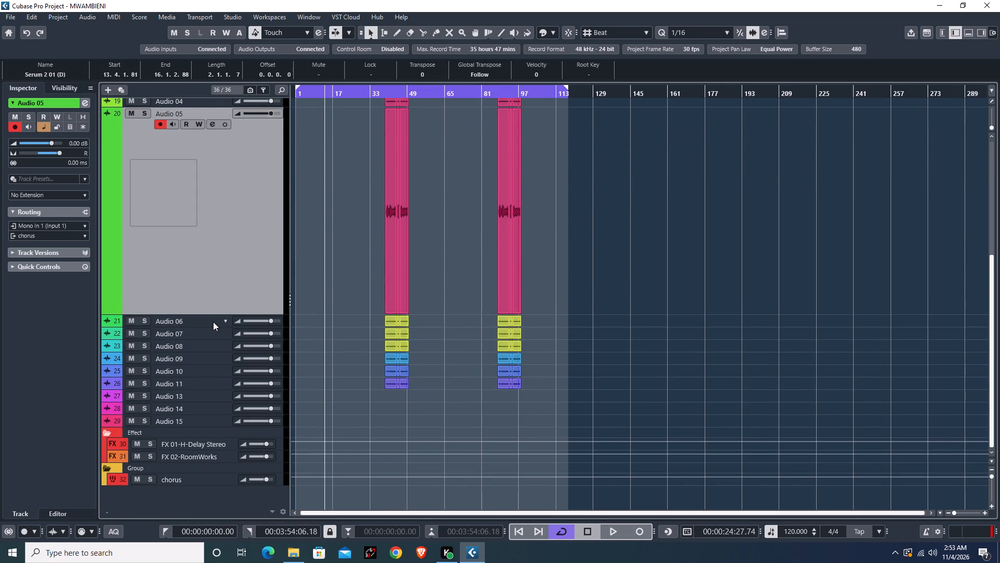
left_click(211, 322)
key("z")
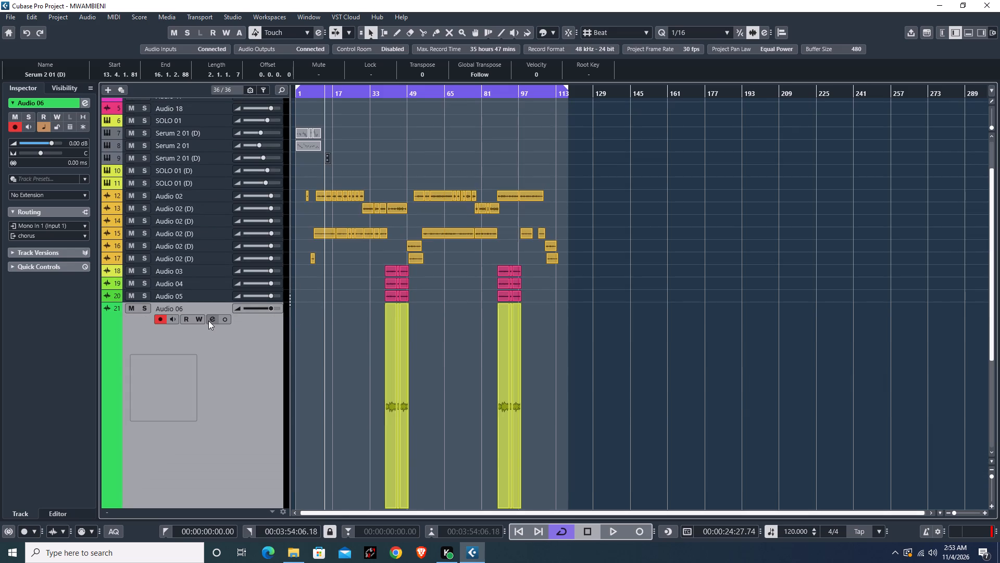
left_click(208, 321)
left_click(247, 212)
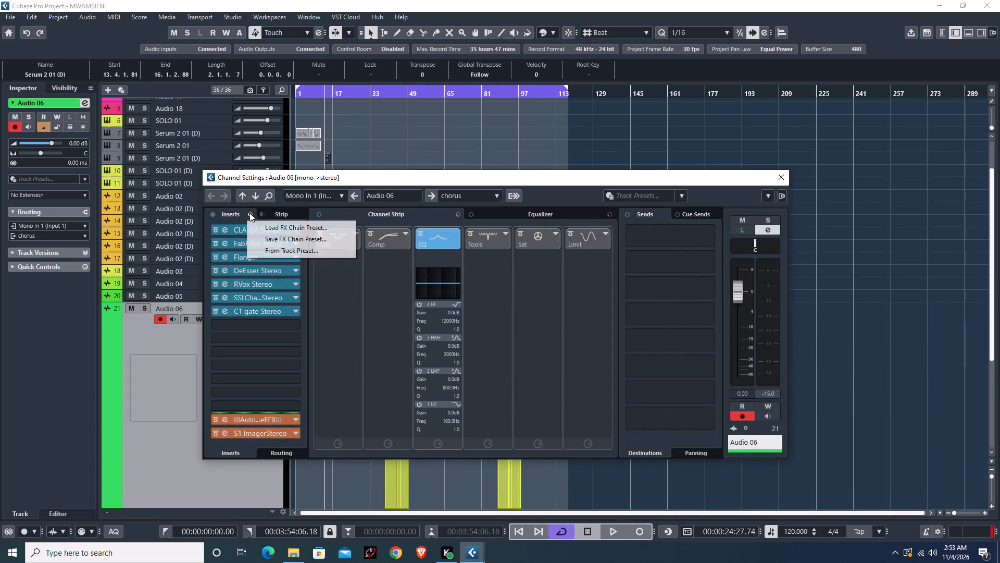
left_click(280, 224)
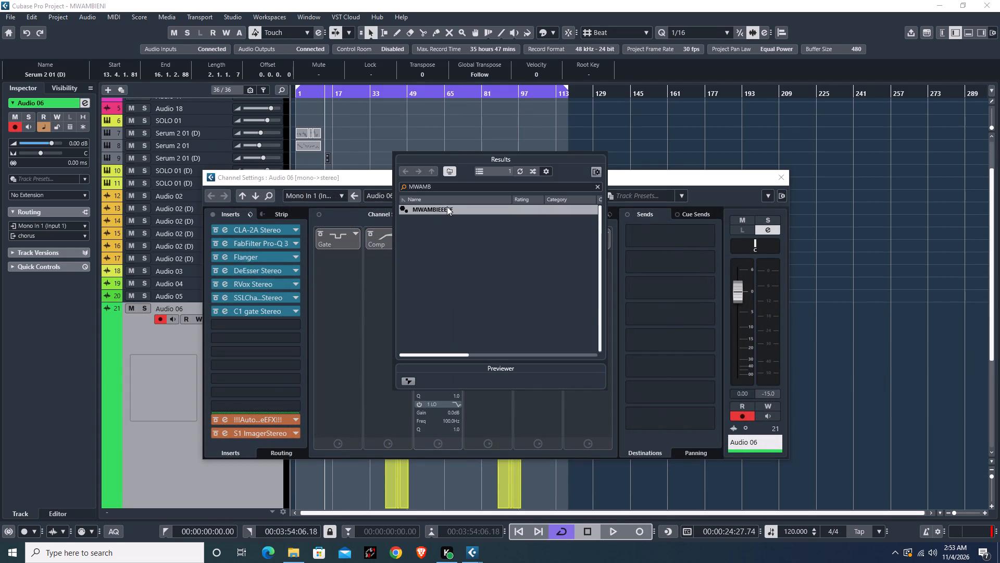
double_click(447, 206)
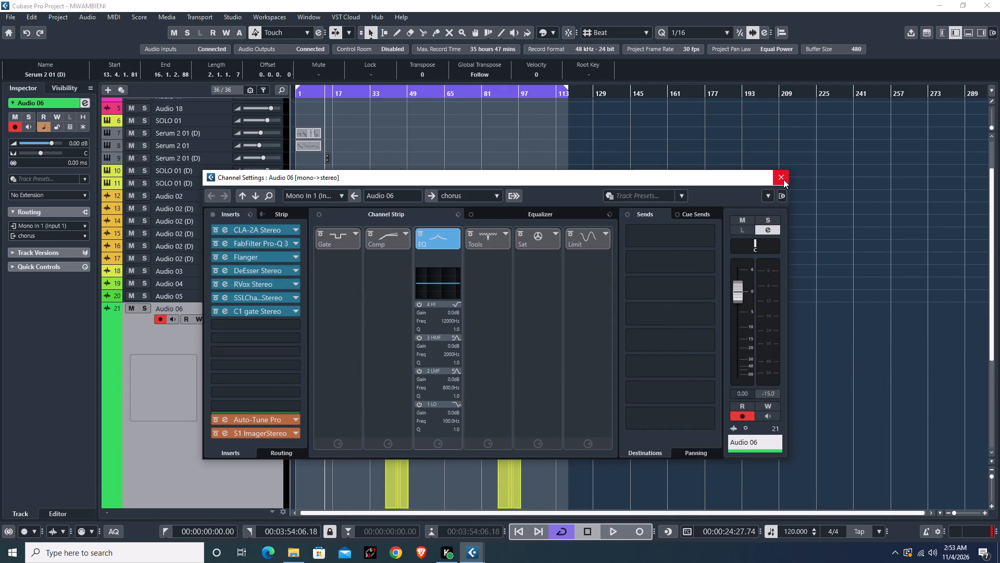
left_click(783, 179)
Load the MWAMBIEEEEE FX chain preset onto the Audio 07 track's inserts and close its channel settings.
scroll(488, 349, "down", 4)
left_click(211, 333)
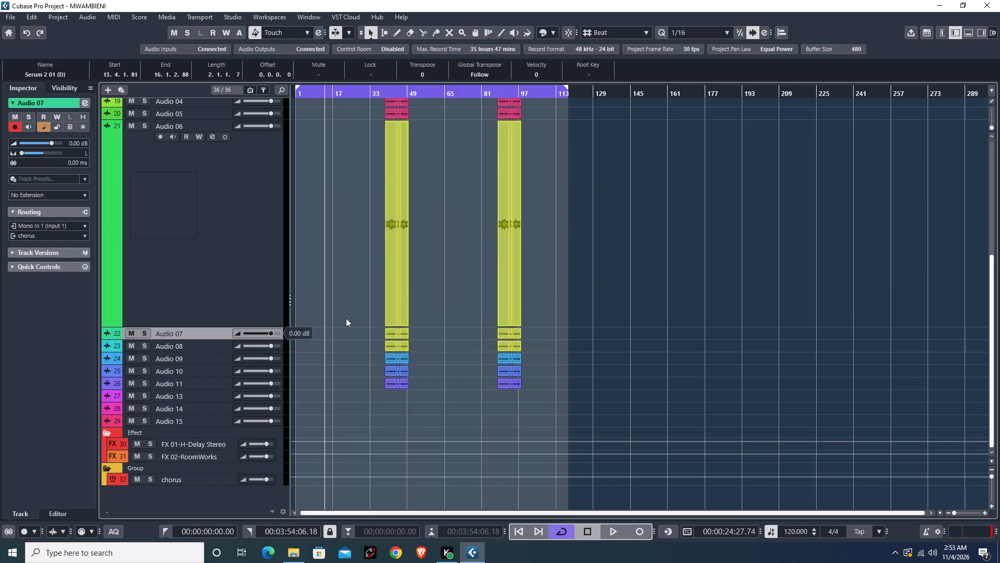
key("z")
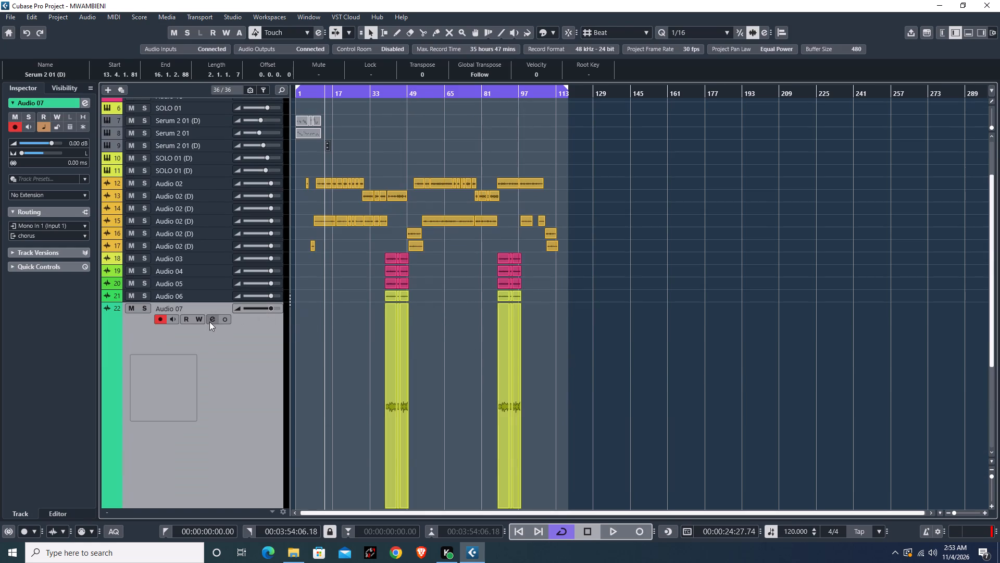
left_click(209, 322)
left_click(248, 213)
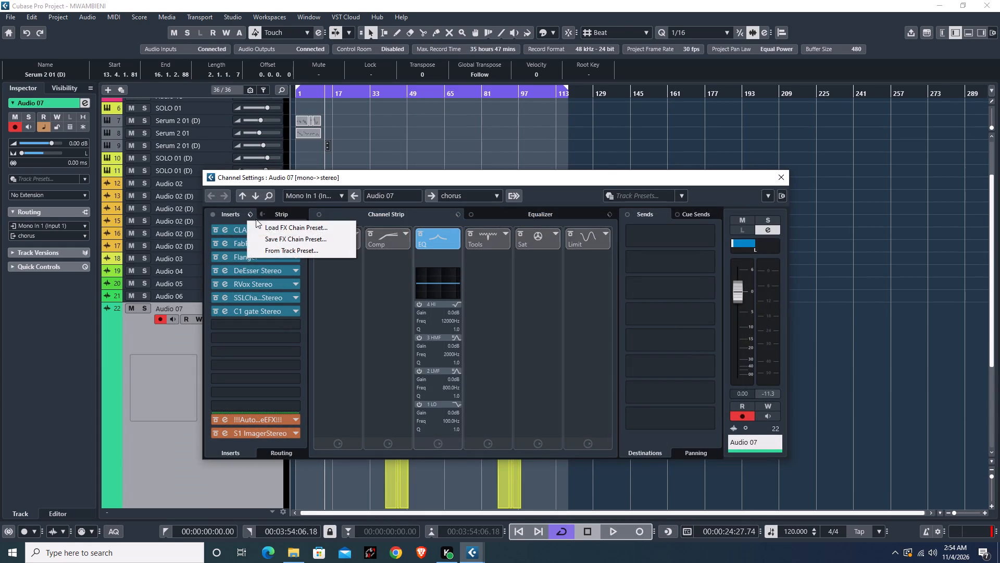
left_click(270, 222)
left_click(283, 226)
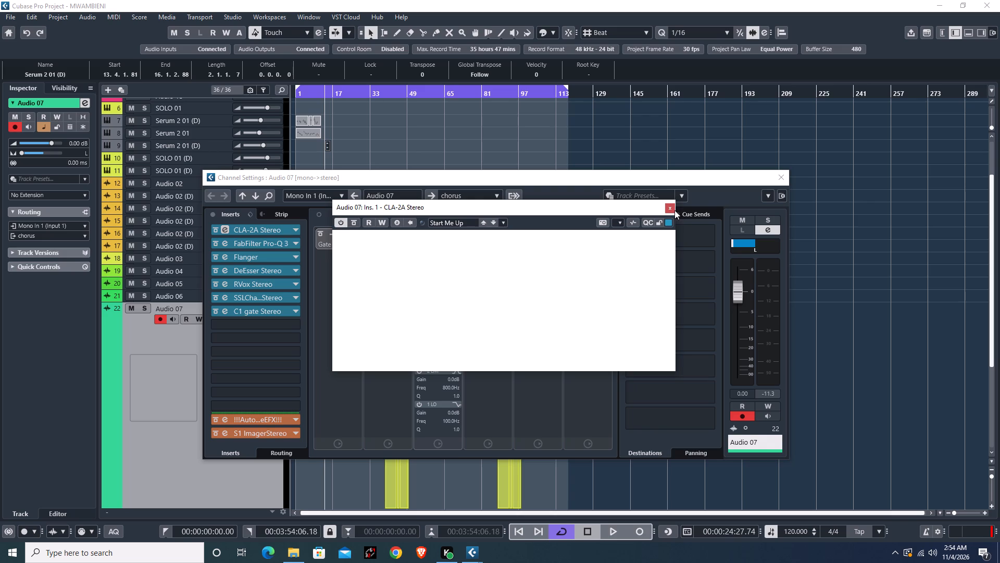
left_click(668, 210)
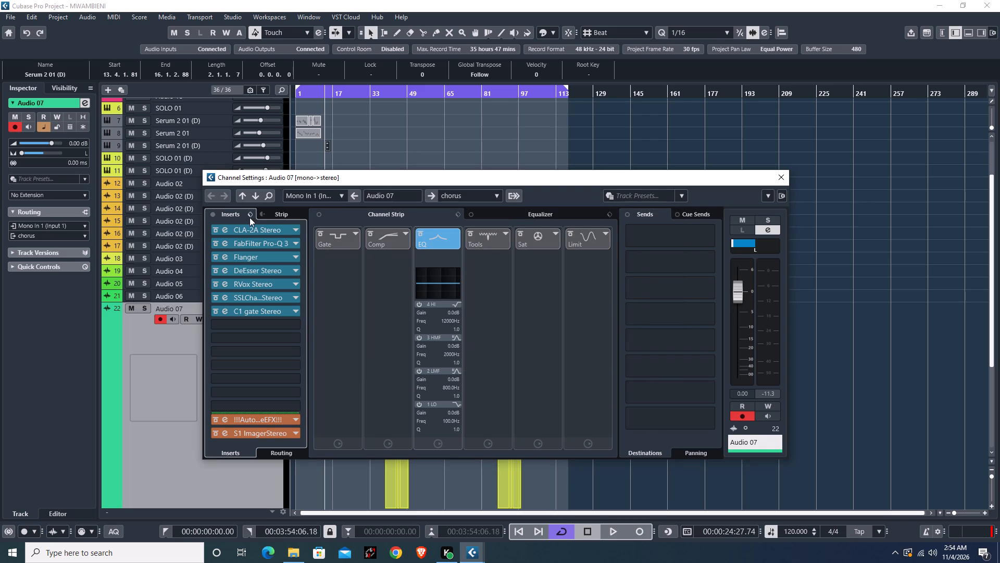
left_click(249, 216)
left_click(293, 227)
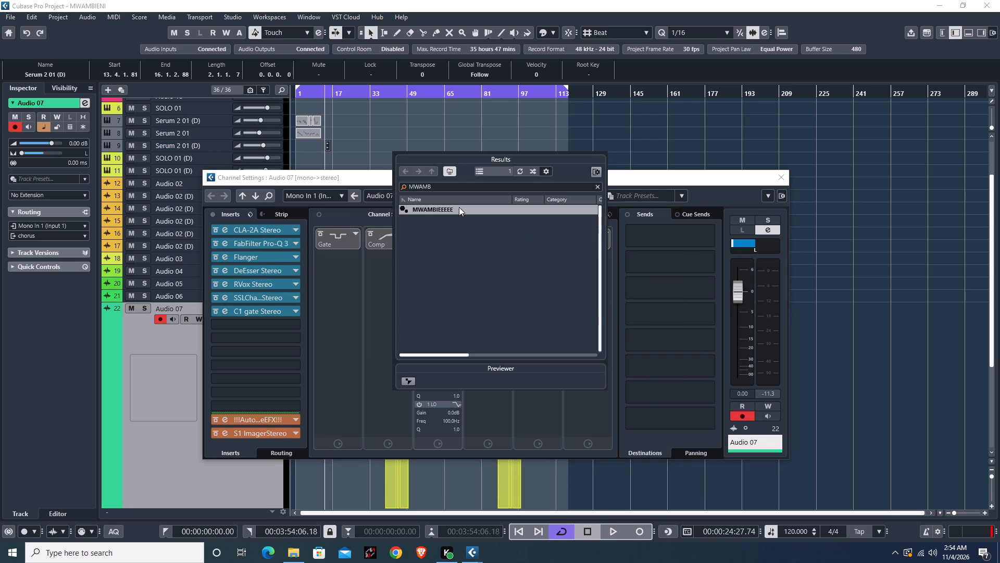
double_click(459, 207)
left_click(777, 175)
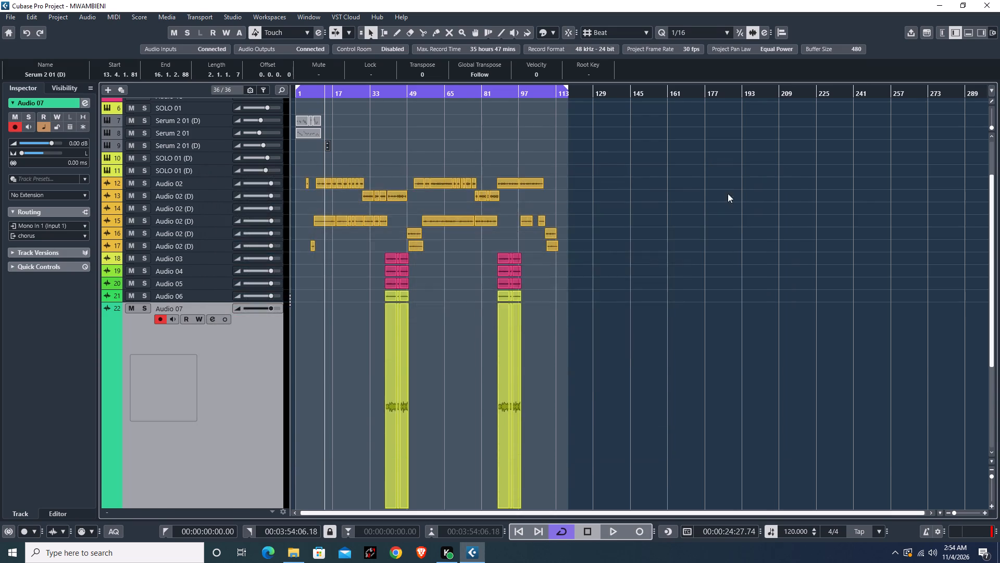
Load the MWAMBIEEEEE FX chain preset onto the Audio 08 track's inserts and close its channel settings.
scroll(453, 339, "down", 3)
left_click(212, 351)
key("z")
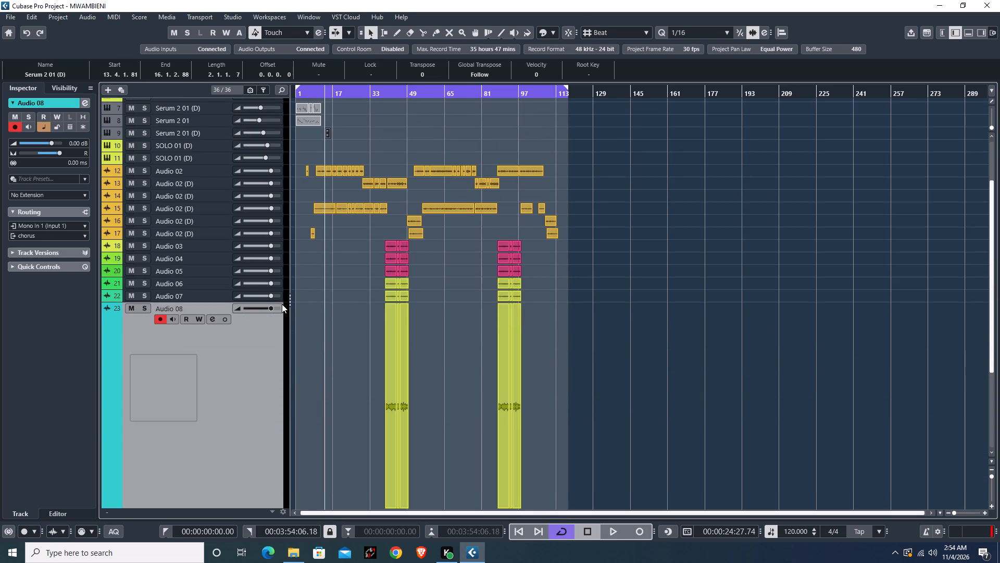
left_click(215, 319)
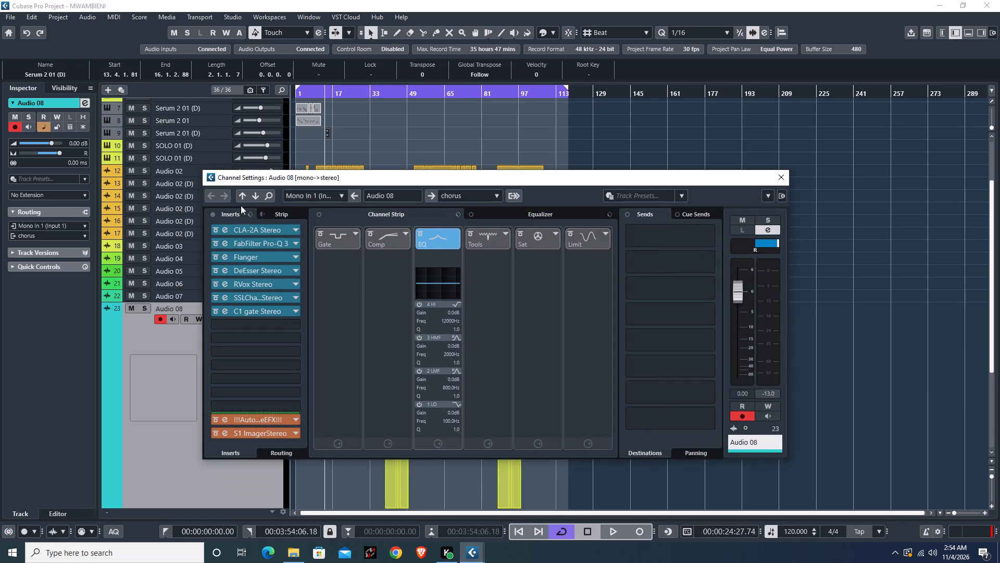
left_click(251, 216)
left_click(273, 224)
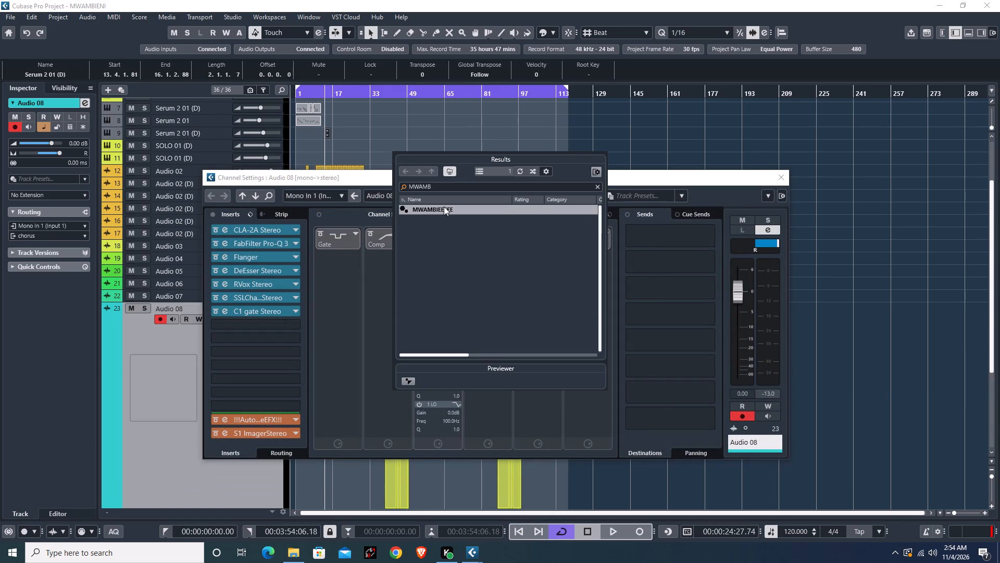
double_click(444, 206)
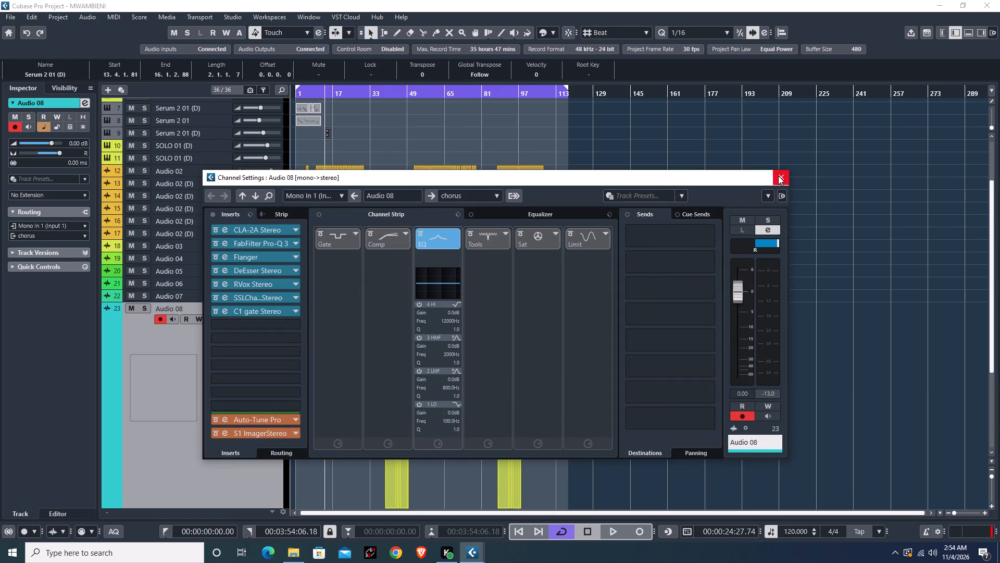
left_click(778, 176)
Load the MWAMBIEEEEE FX chain preset onto the Audio 09 track's inserts and close its channel settings.
scroll(423, 346, "down", 5)
left_click(220, 357)
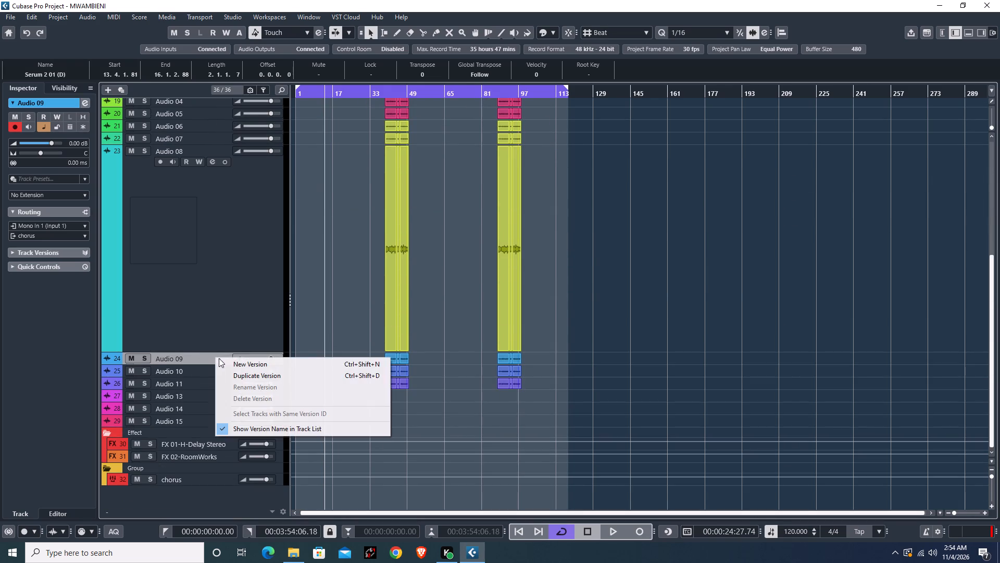
left_click(416, 307)
key("z")
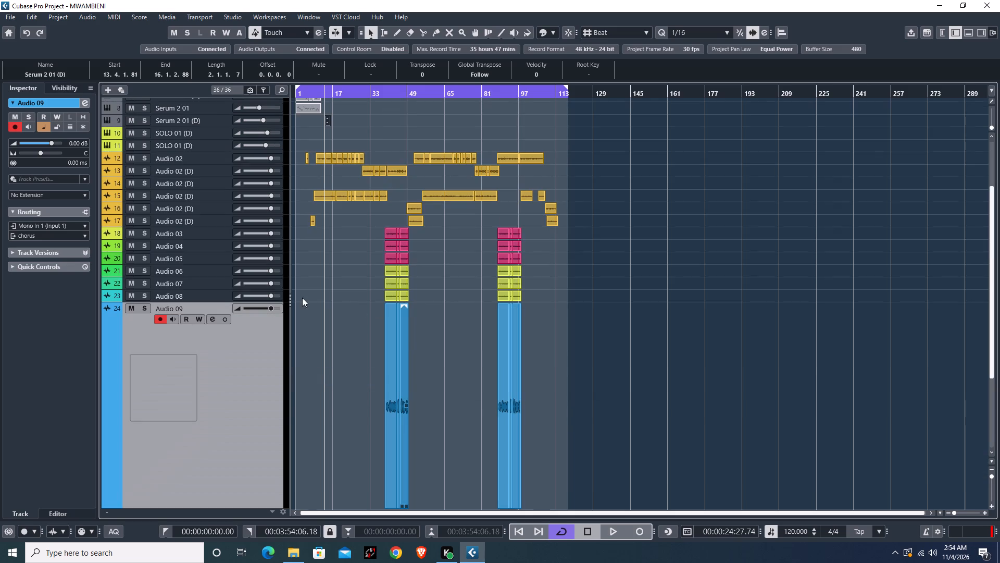
left_click(212, 321)
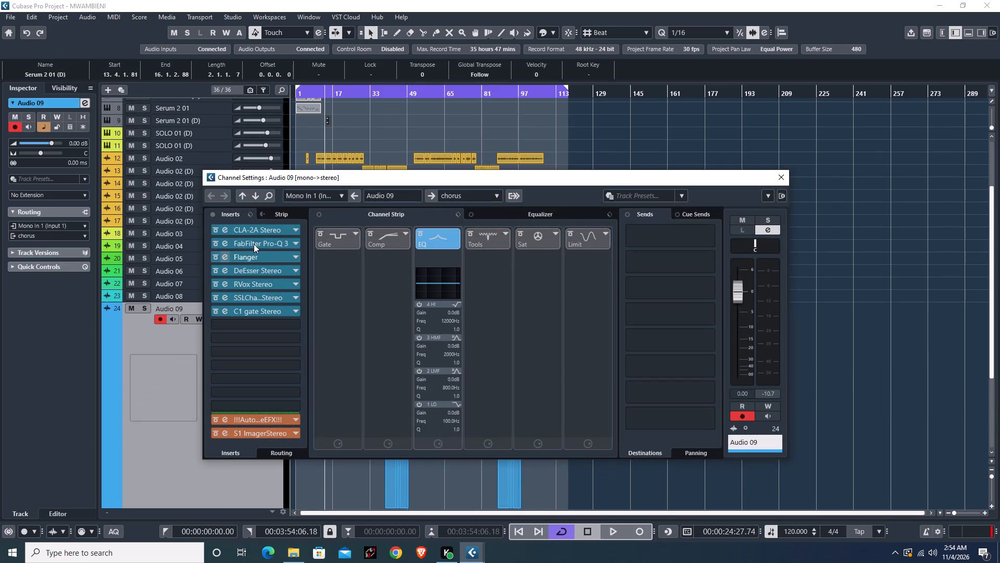
left_click(250, 214)
left_click(289, 226)
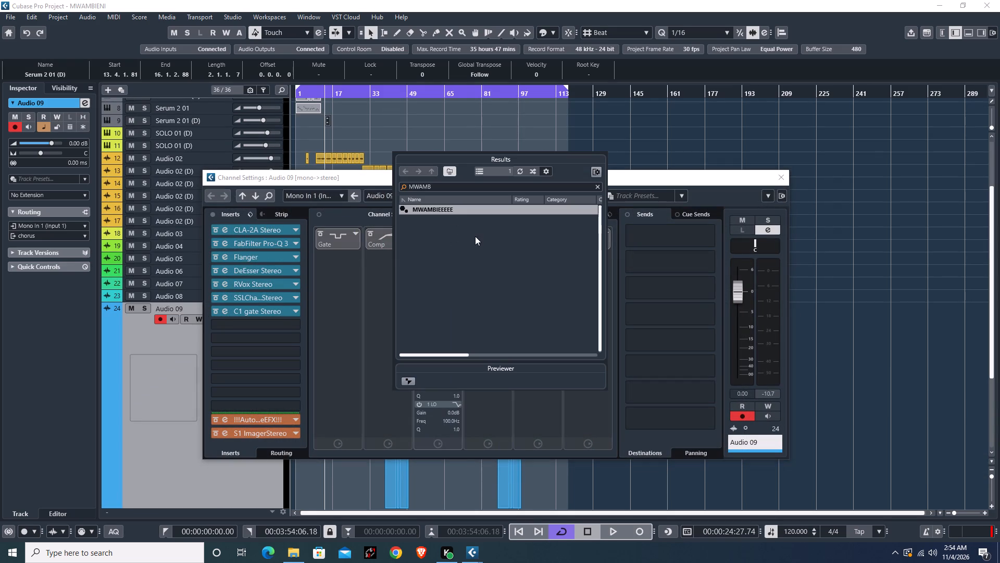
double_click(463, 212)
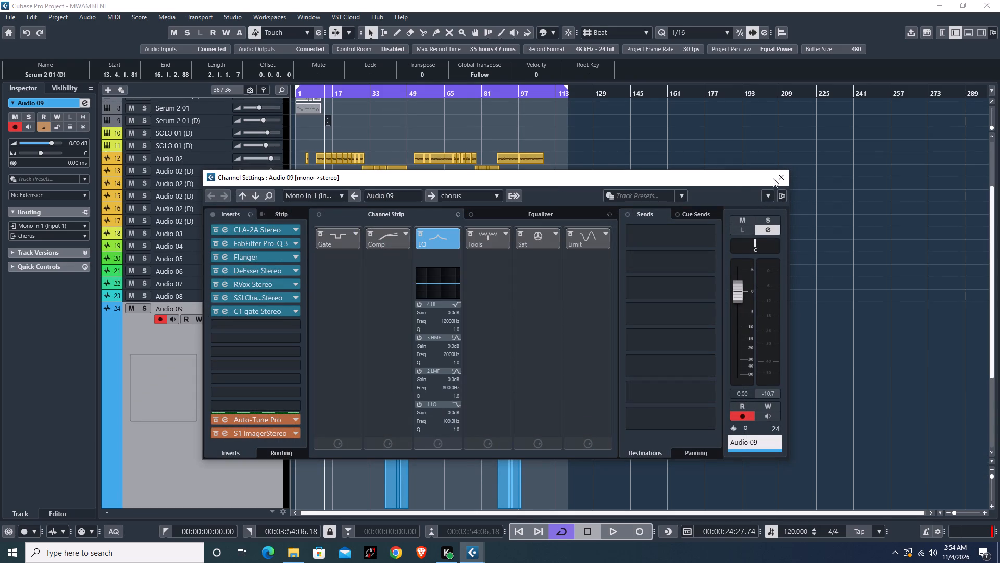
left_click(777, 179)
Load the MWAMBIEEEEE FX chain preset onto the Audio 10 track's inserts and close its channel settings.
scroll(463, 363, "down", 4)
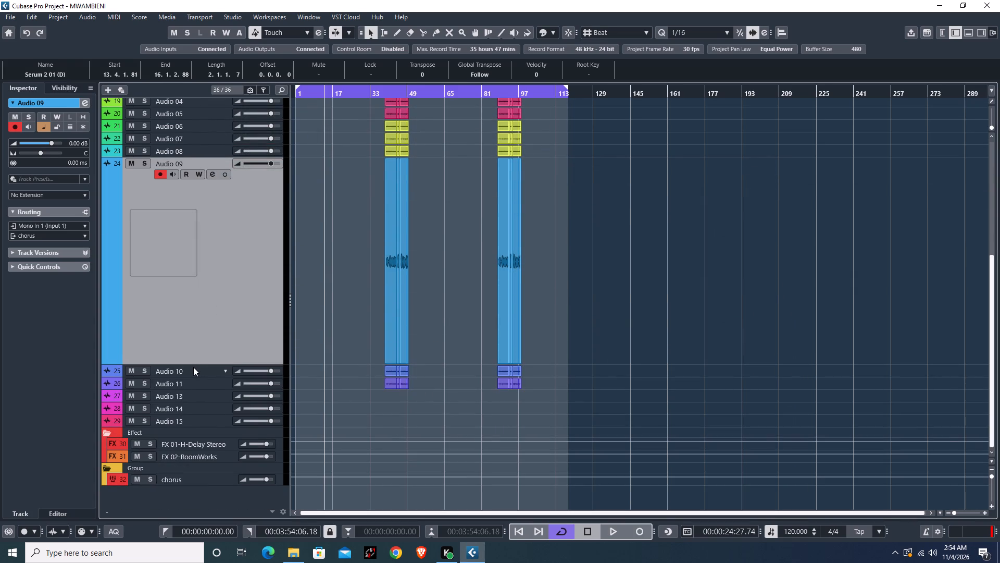
left_click(192, 368)
key("z")
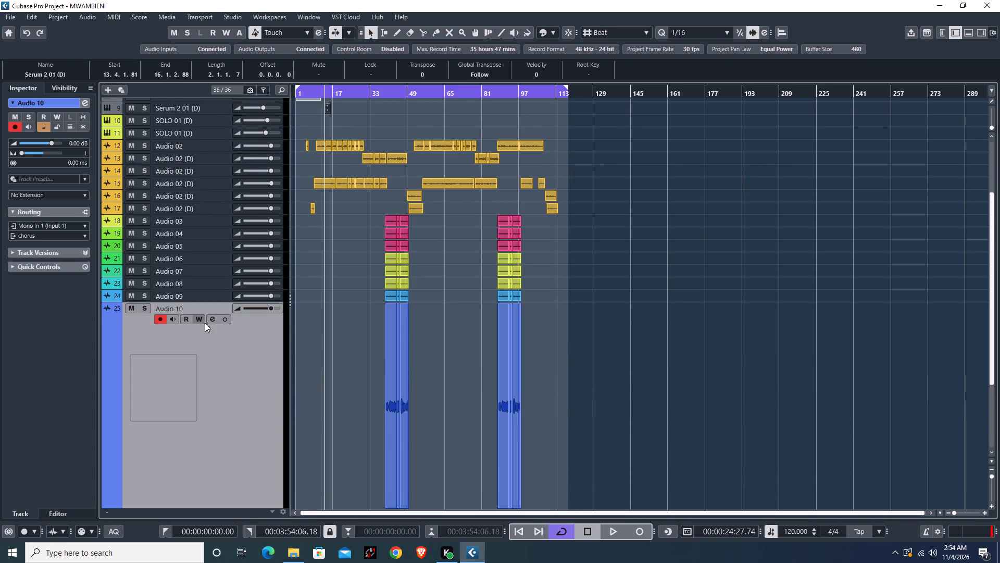
left_click(209, 320)
left_click(249, 213)
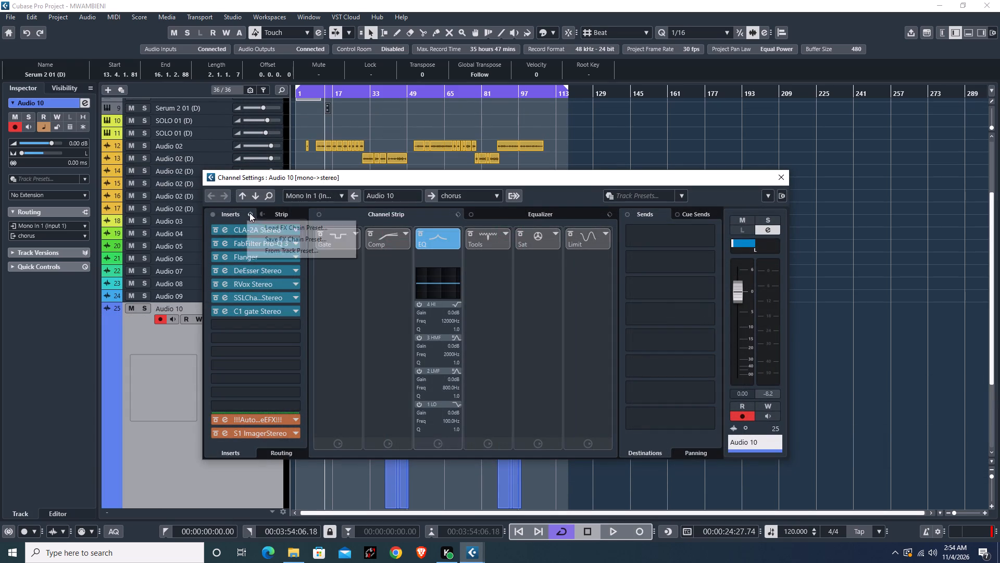
left_click(271, 223)
double_click(431, 210)
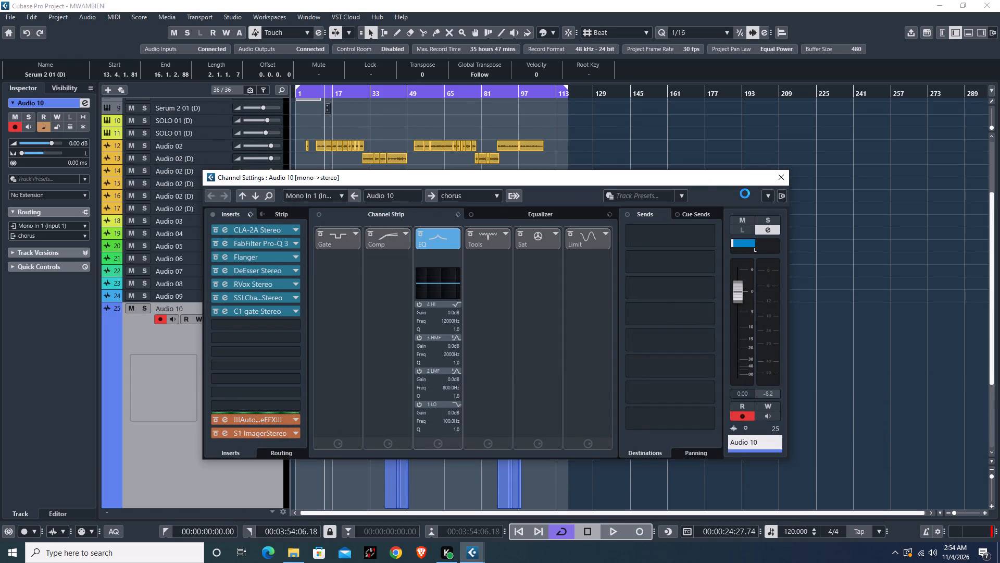
left_click(780, 178)
Load the MWAMBIEEEEE FX chain preset onto the Audio 11 track's inserts and close its channel settings.
scroll(343, 377, "down", 4)
left_click(201, 378)
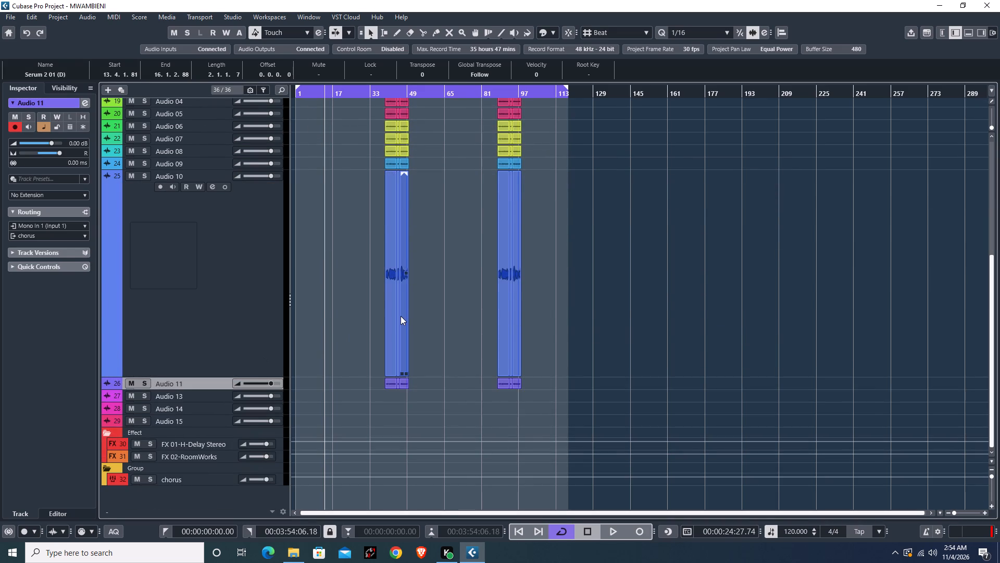
key("z")
left_click(211, 318)
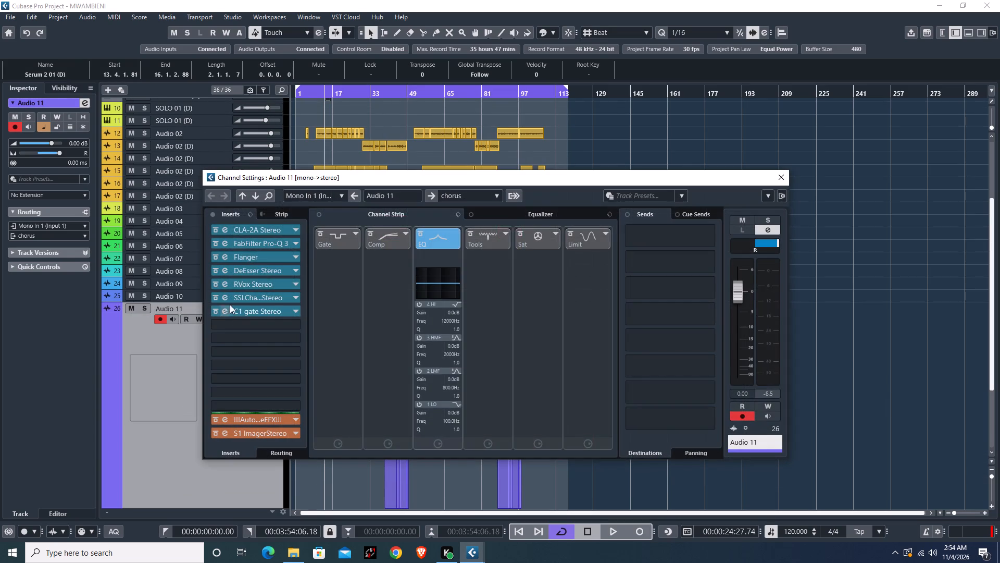
left_click(249, 213)
left_click(266, 224)
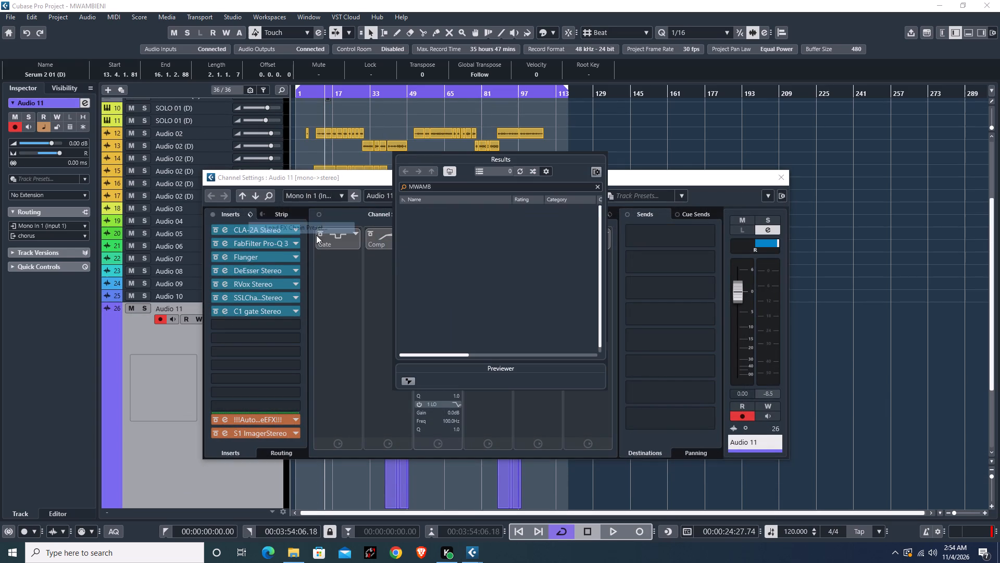
double_click(456, 212)
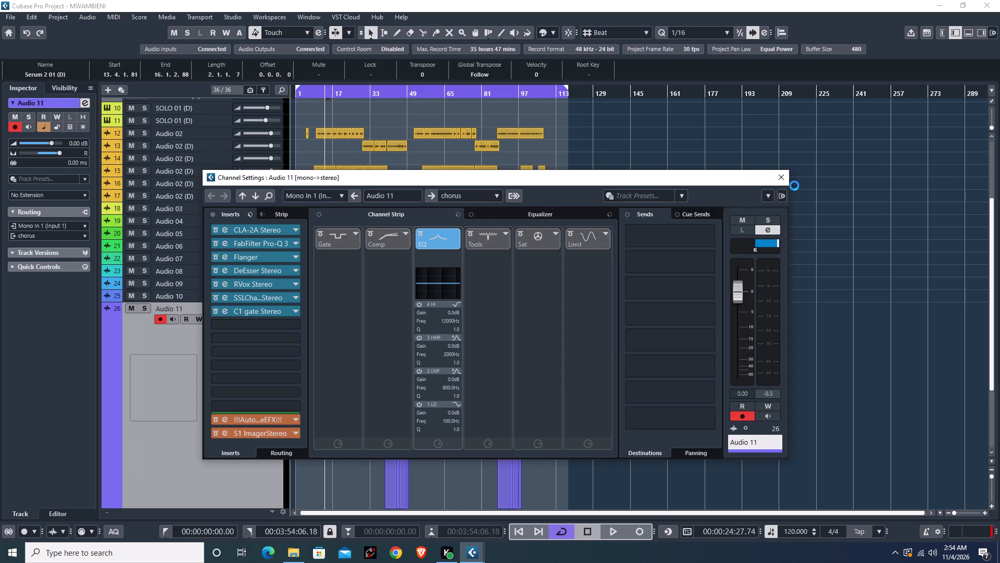
left_click(783, 179)
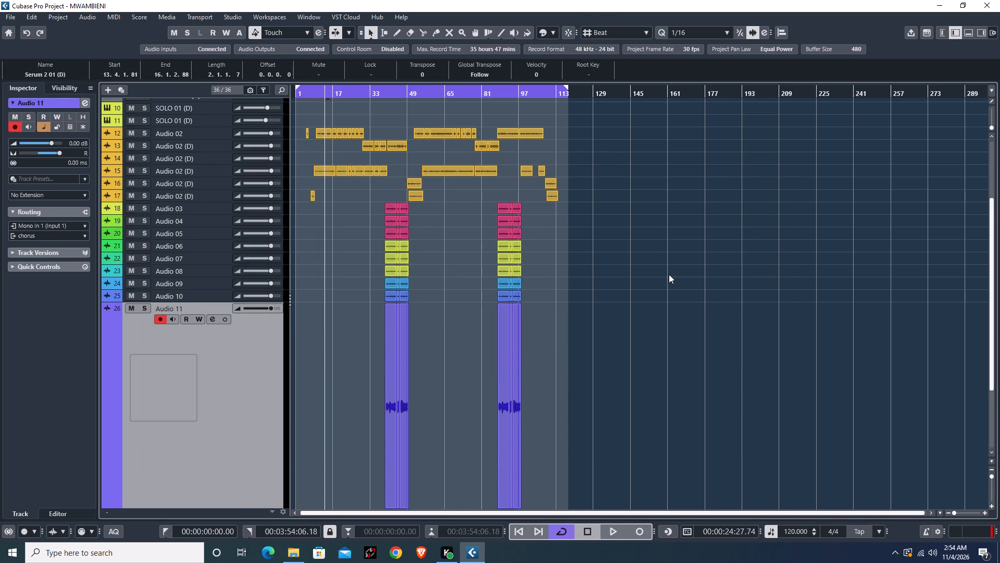
Play back the project from the start of the first chorus, at about bar 39.
left_click(393, 370)
key("space")
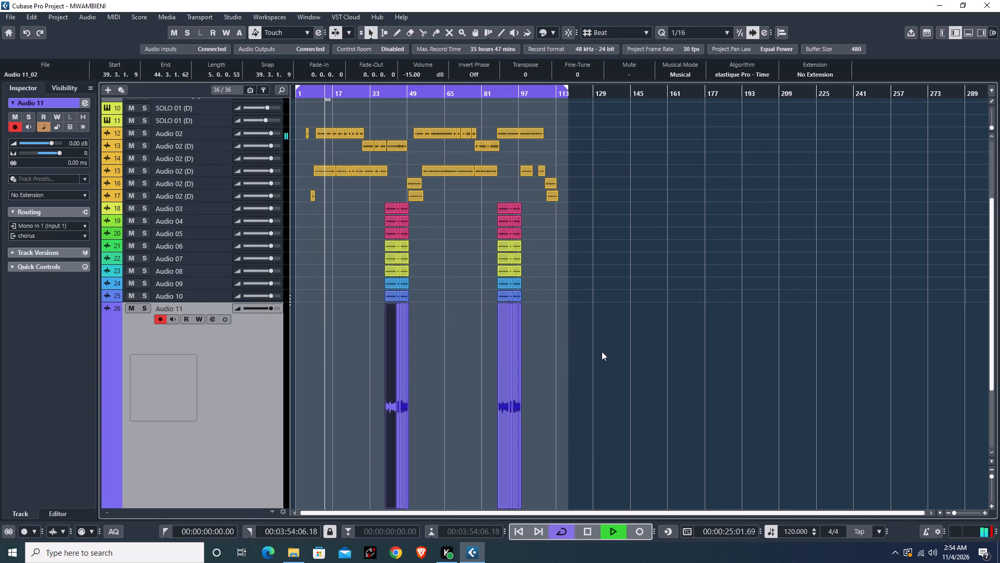
left_click(384, 94)
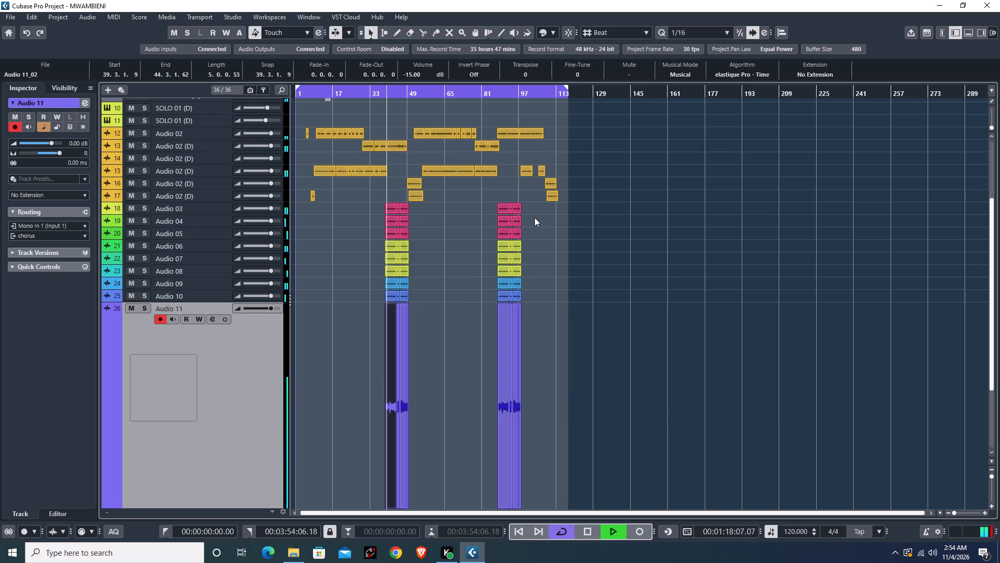
Load the Pensado 3D Width preset in the S1 Imager Stereo insert on the chorus group channel.
scroll(494, 344, "down", 4)
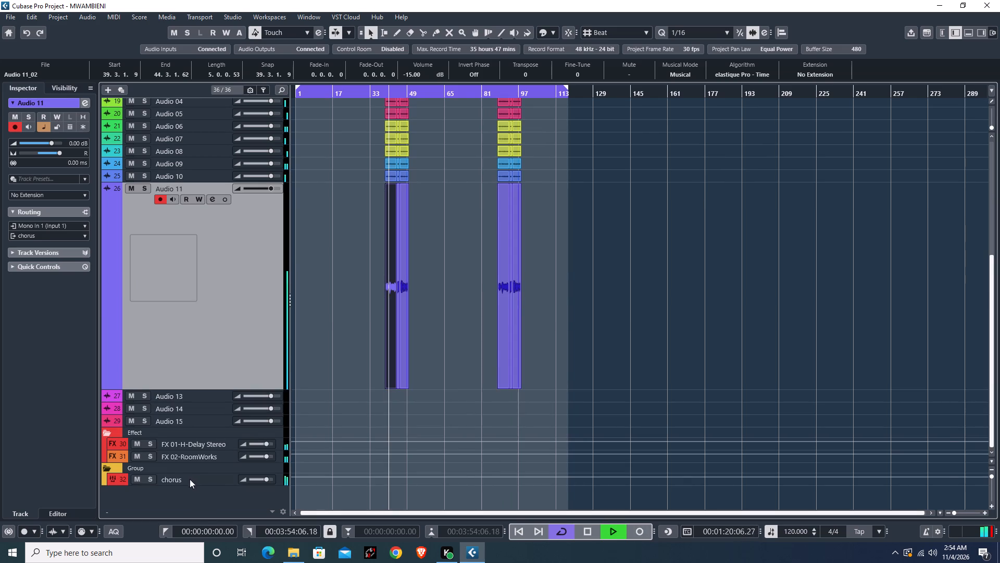
left_click(206, 478)
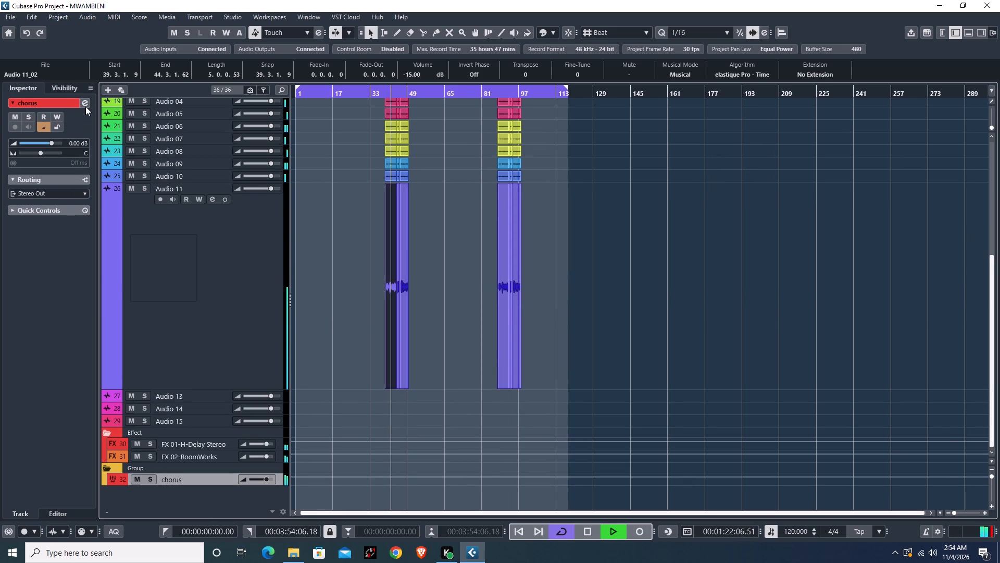
left_click(85, 106)
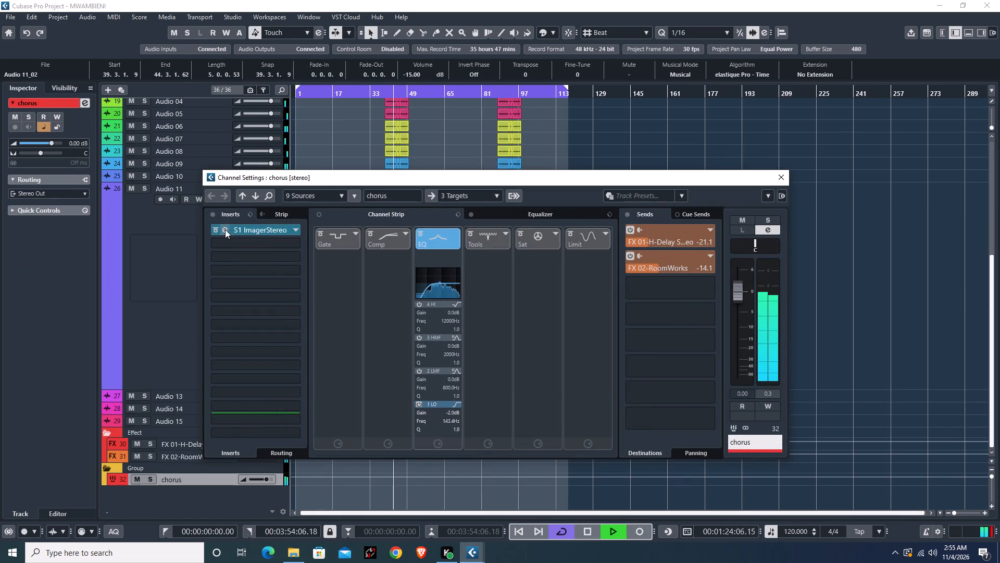
left_click(222, 229)
left_click(501, 198)
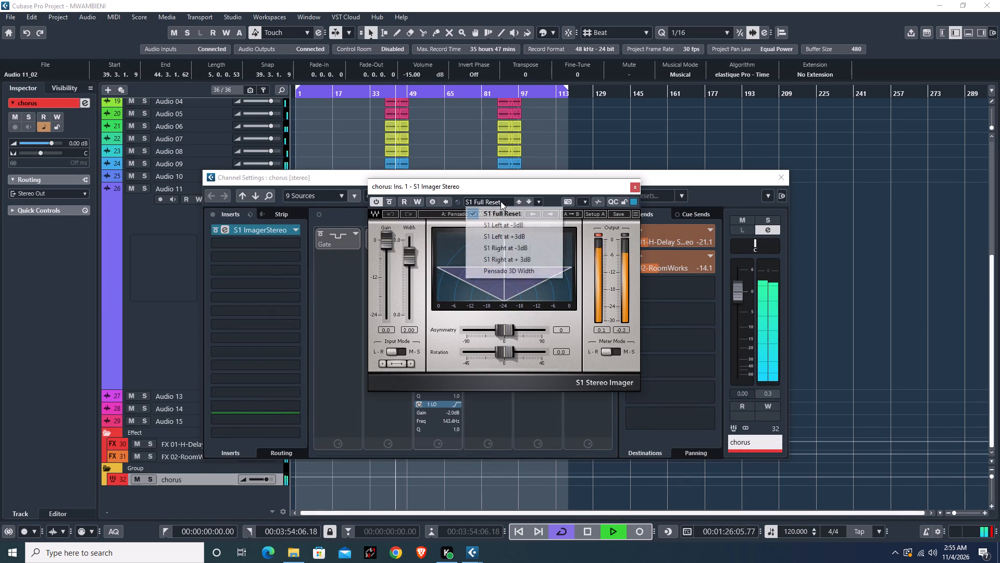
left_click(520, 268)
left_click(636, 187)
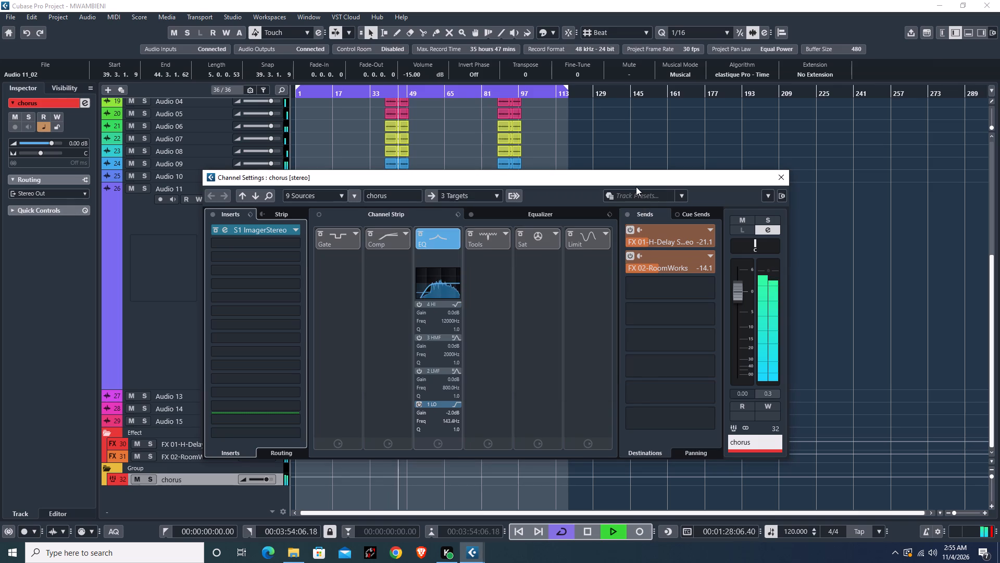
left_click(776, 179)
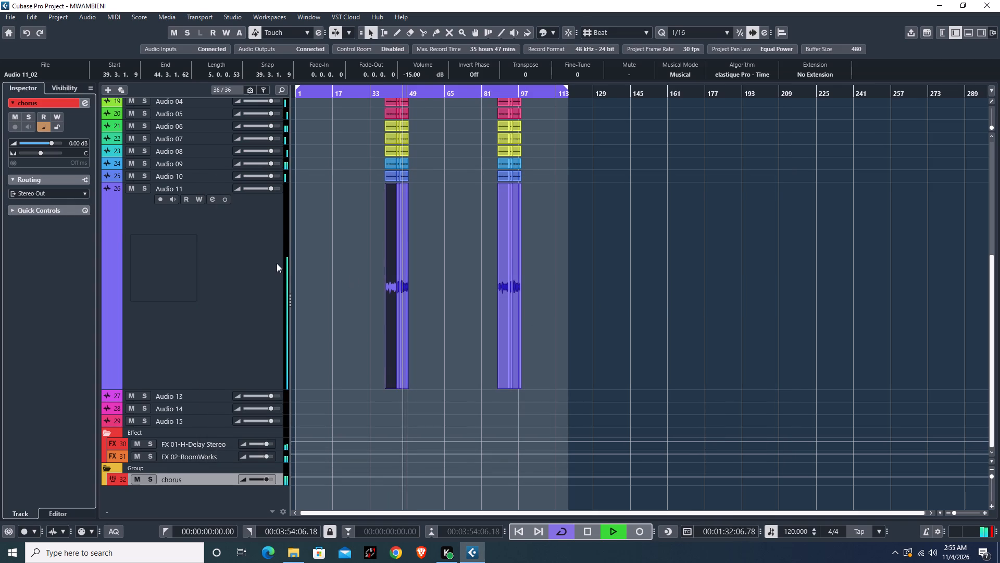
Solo the Audio 11, Audio 10 and Audio 09 tracks during playback.
scroll(277, 263, "up", 2)
left_click(147, 353)
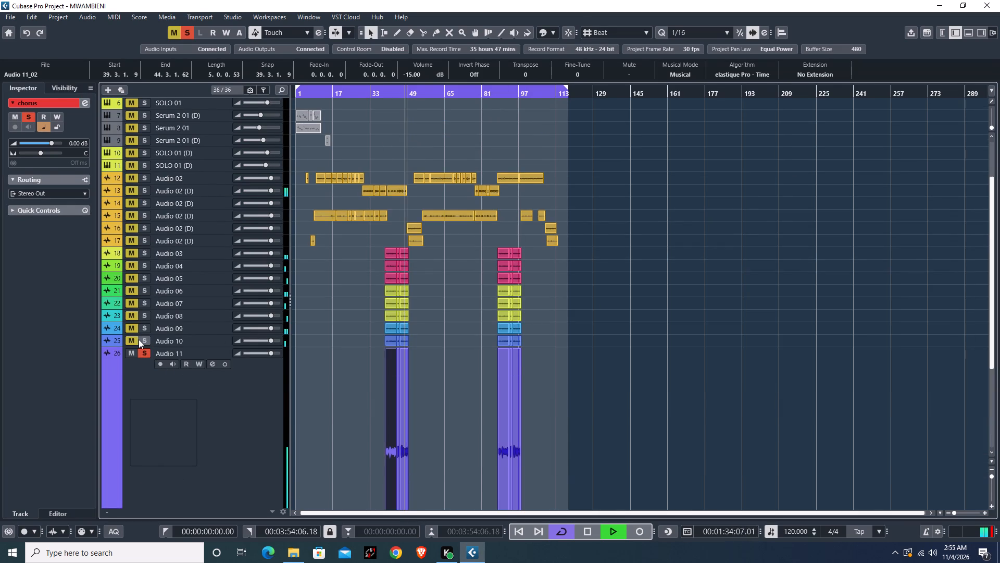
left_click(141, 339)
left_click(145, 329)
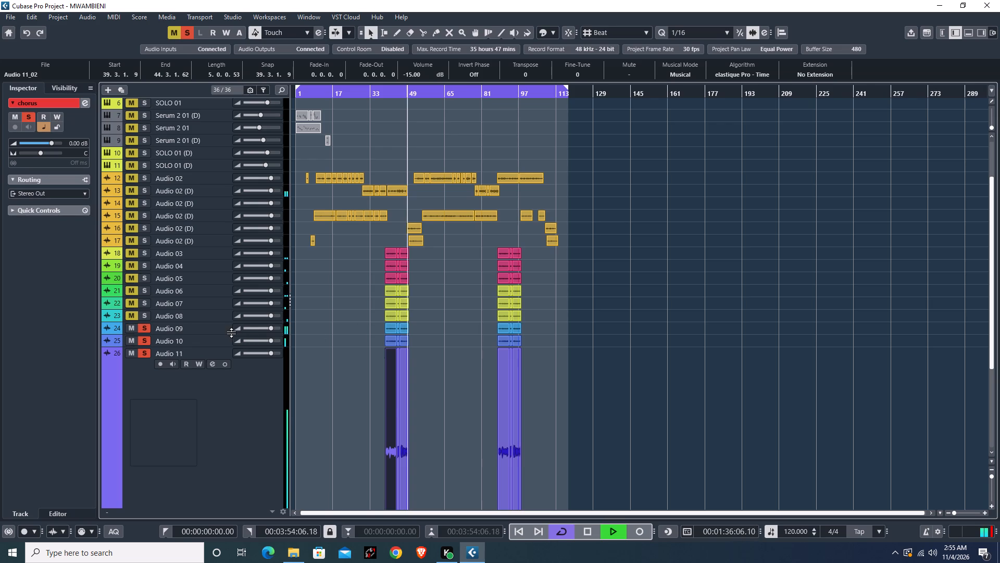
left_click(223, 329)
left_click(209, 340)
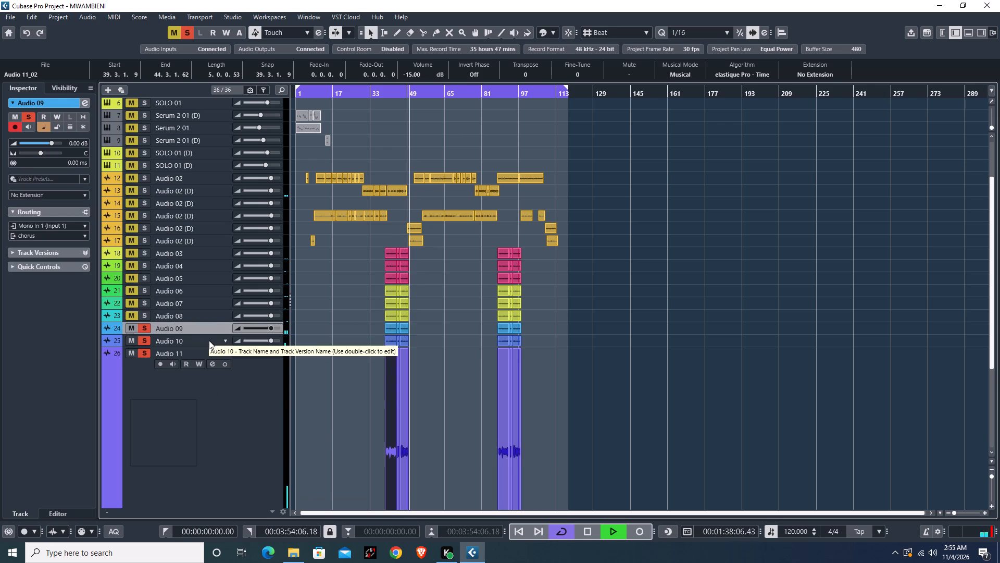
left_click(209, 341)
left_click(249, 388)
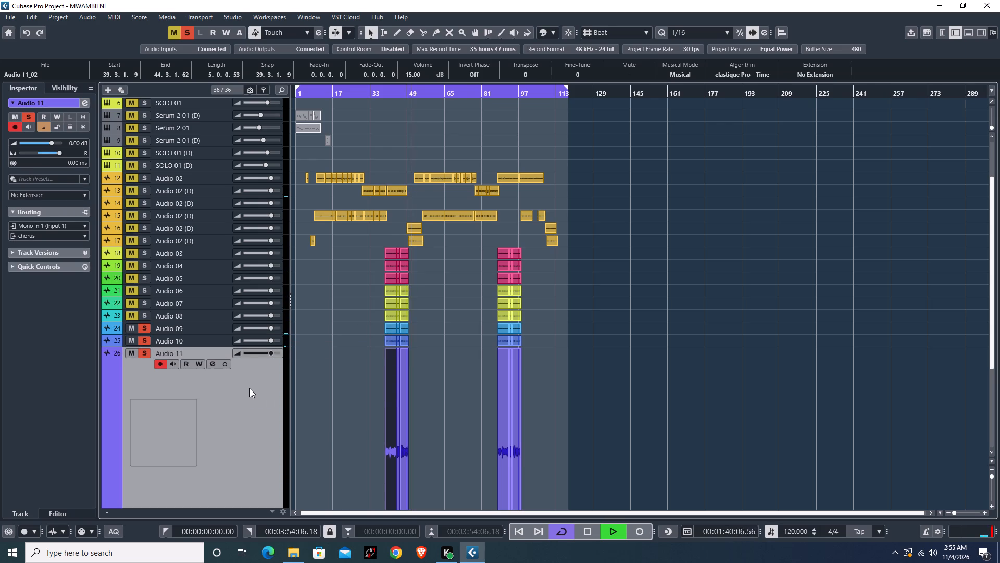
Restart playback at the first chorus and add the Audio 08, Audio 07 and Audio 06 tracks to the solo.
key("space")
key("space")
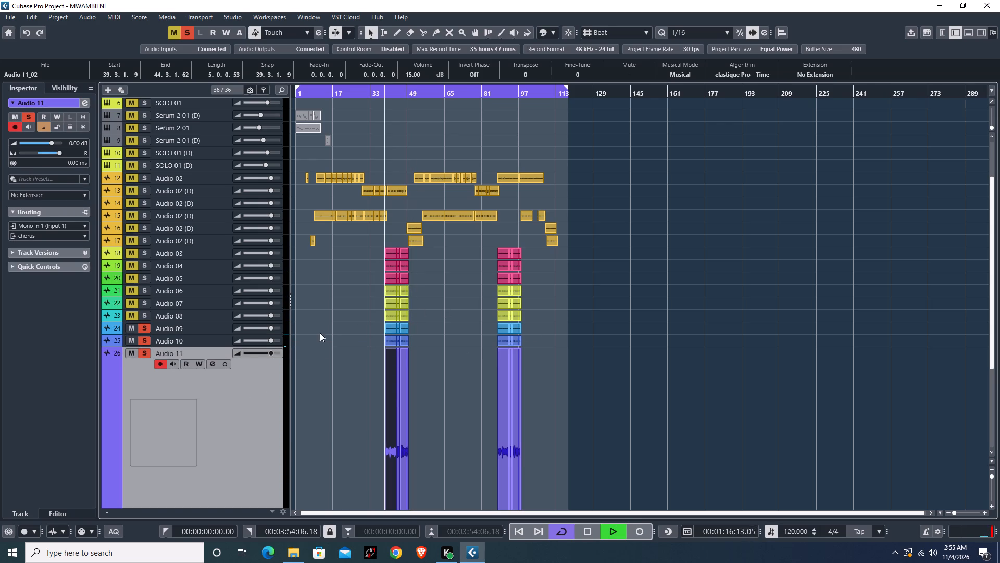
left_click(146, 314)
left_click(145, 305)
left_click(141, 292)
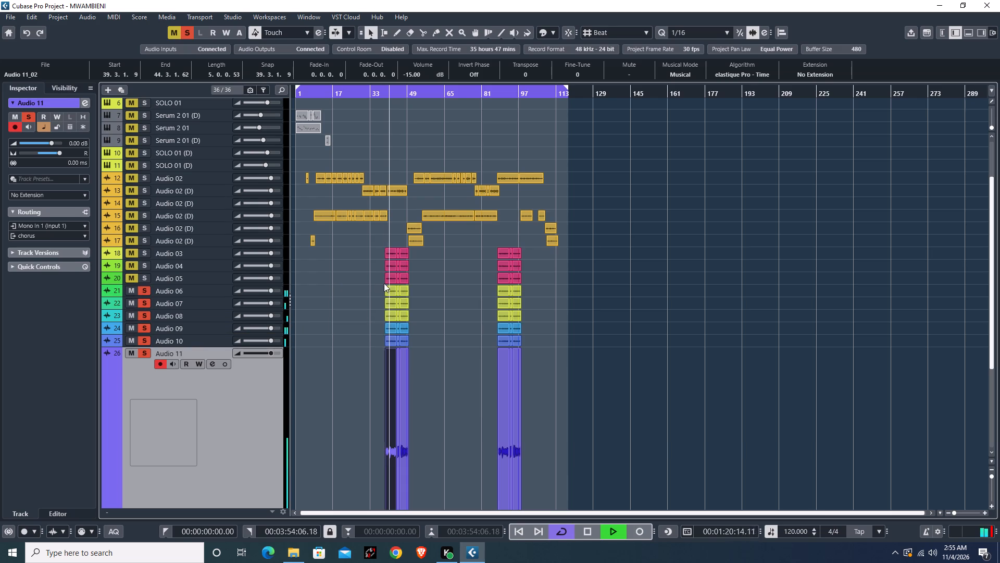
Set the volume of all Audio 06, Audio 07 and Audio 08 events in both choruses to -11 dB.
left_click_drag(380, 290, 532, 317)
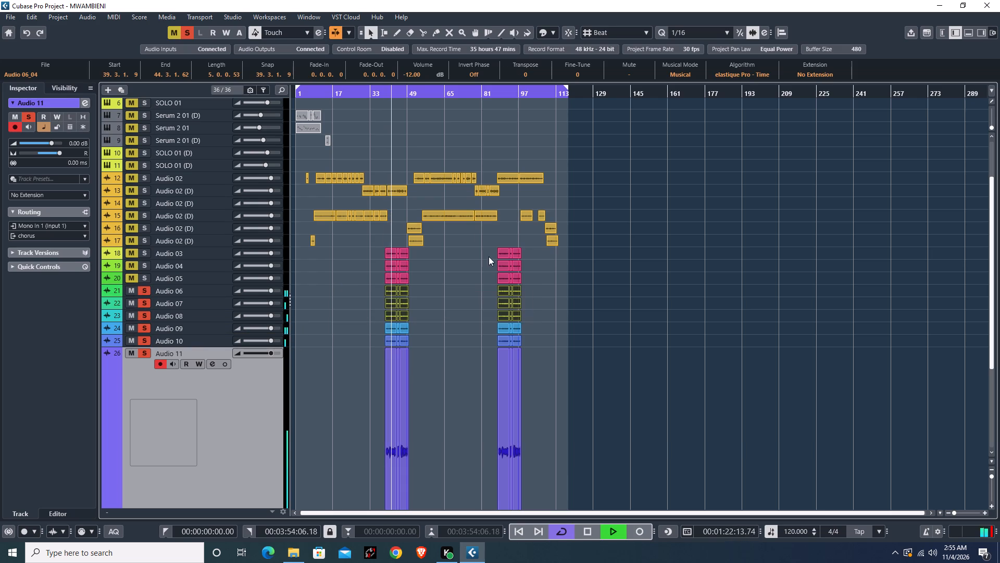
scroll(418, 78, "up", 1)
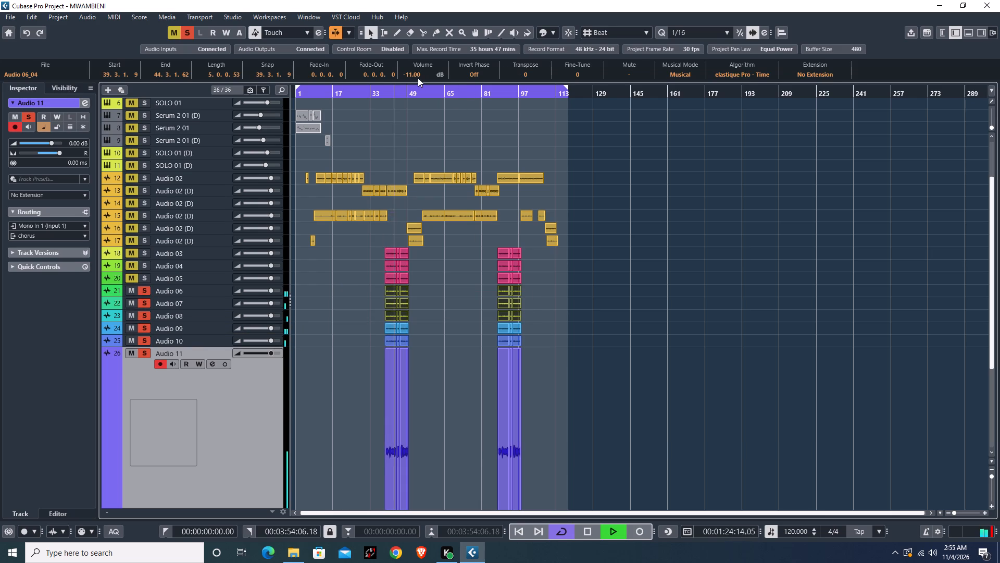
Solo Audio 05 as well and set the volume of all Audio 03, Audio 04 and Audio 05 chorus events to -13 dB.
left_click(145, 279)
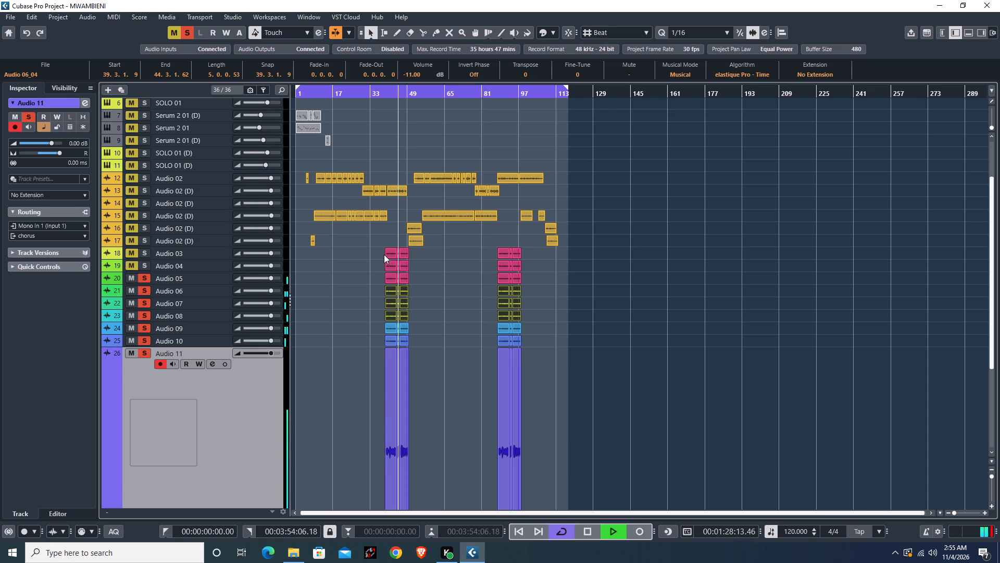
left_click_drag(380, 253, 532, 280)
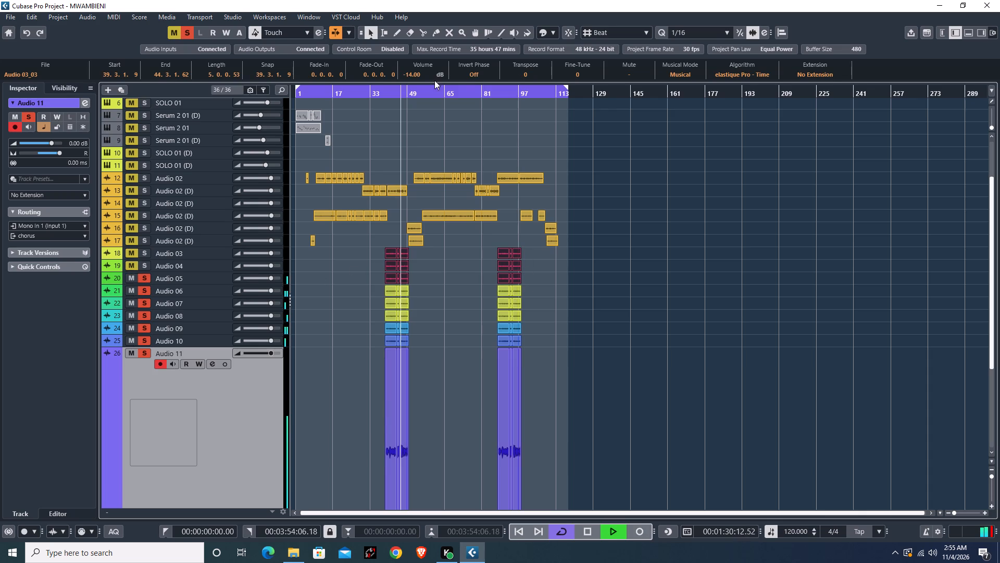
scroll(420, 72, "up", 1)
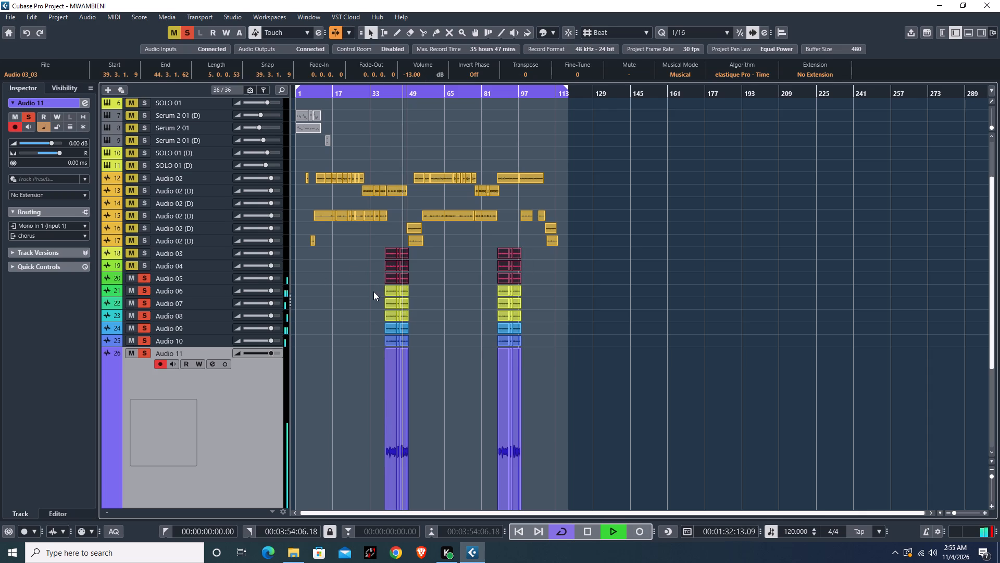
Deactivate solo on all tracks so the full mix plays.
left_click(189, 32)
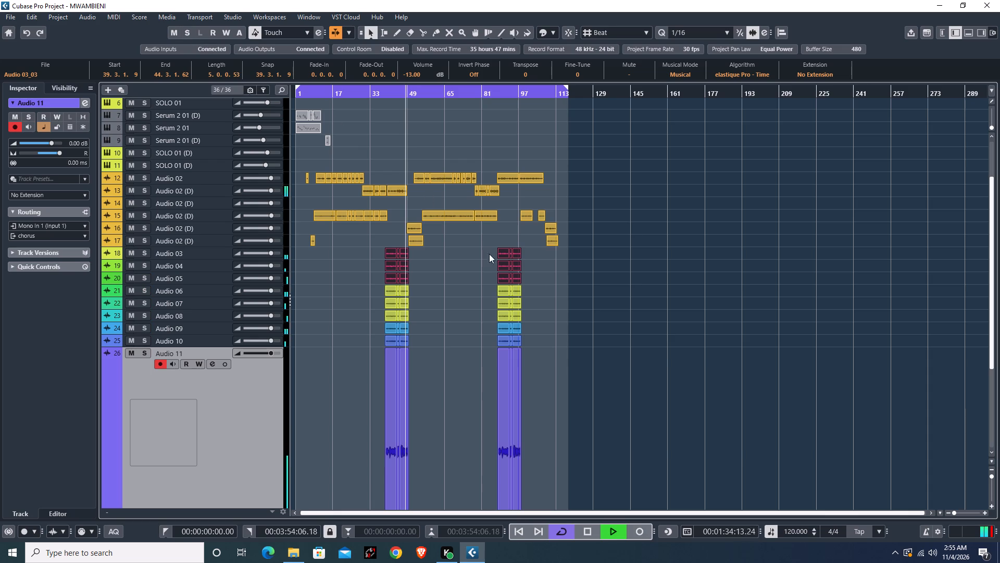
Set the volume of the two Audio 02 (D) events near bar 49, on tracks 16 and 17, to -13 dB.
key("z")
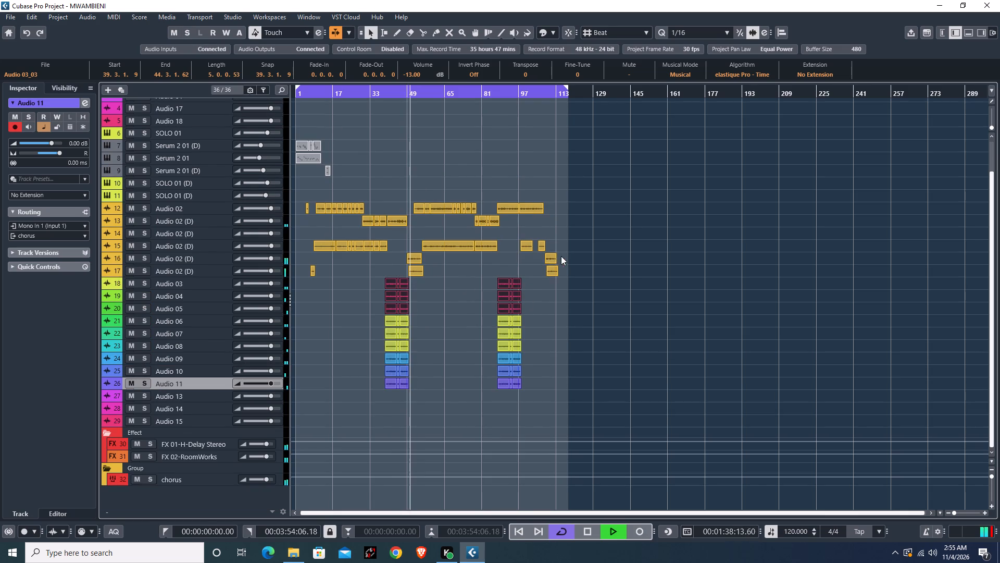
left_click_drag(468, 260, 415, 272)
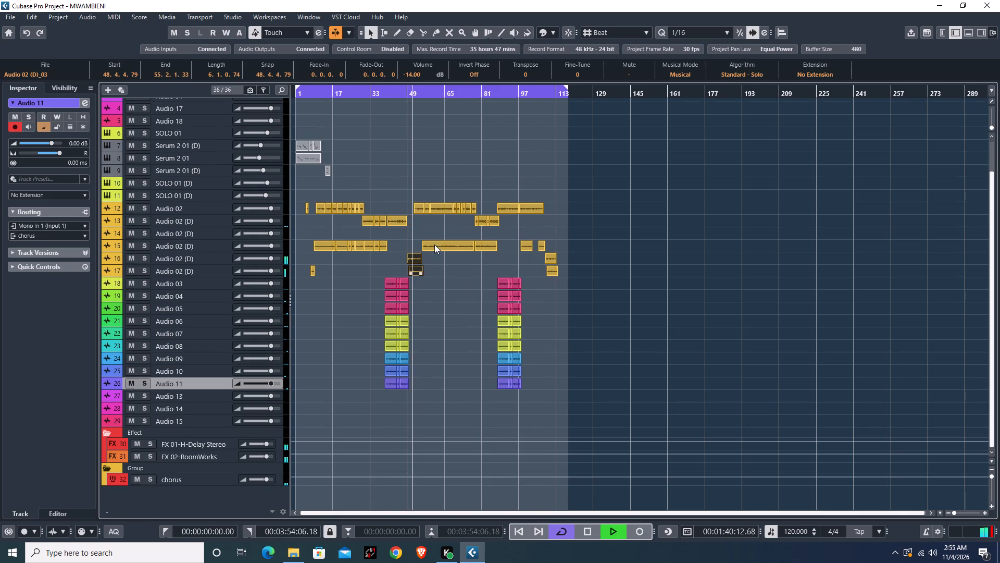
scroll(421, 77, "up", 2)
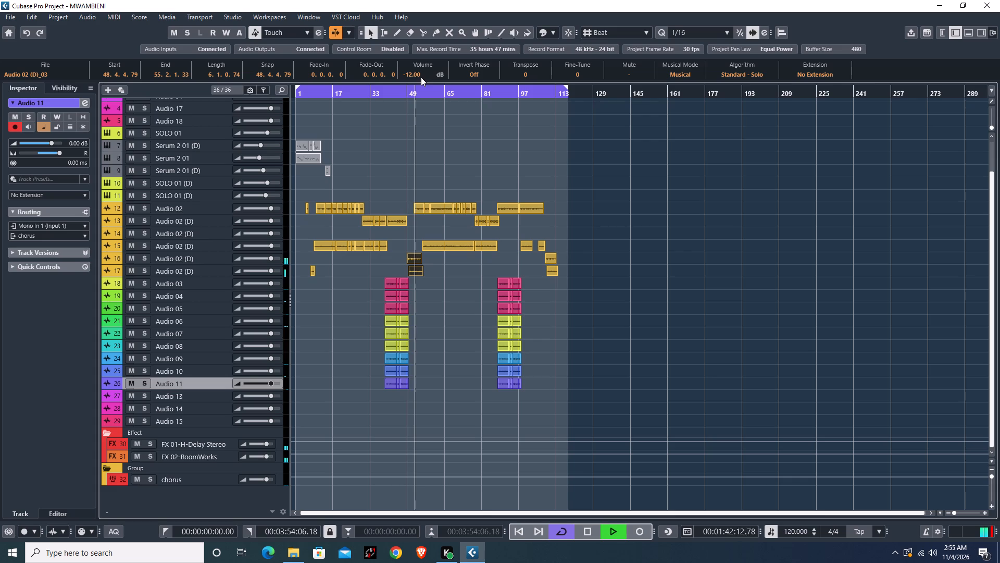
scroll(421, 77, "down", 1)
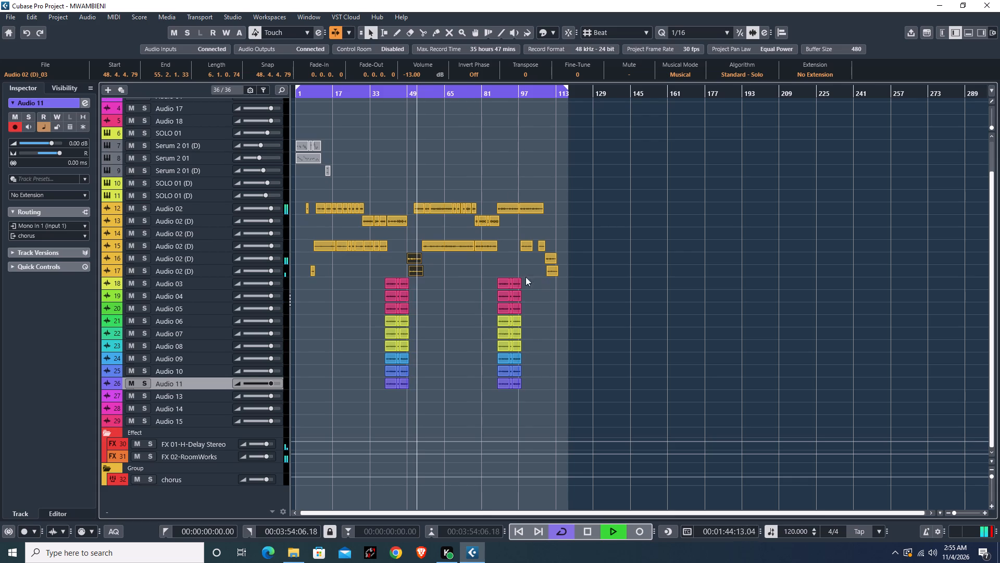
Enlarge the Audio 02 track and set the volume of its long Audio 02_08 event starting at bar 58 to -4 dB.
left_click(212, 206)
key("z")
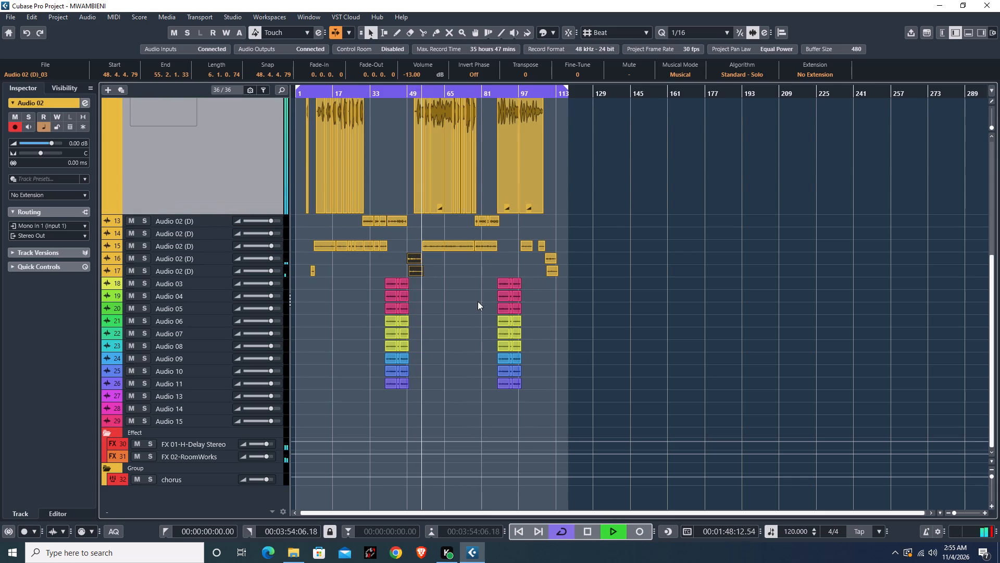
scroll(478, 301, "up", 3)
key("h")
key("h")
key("h")
key("h")
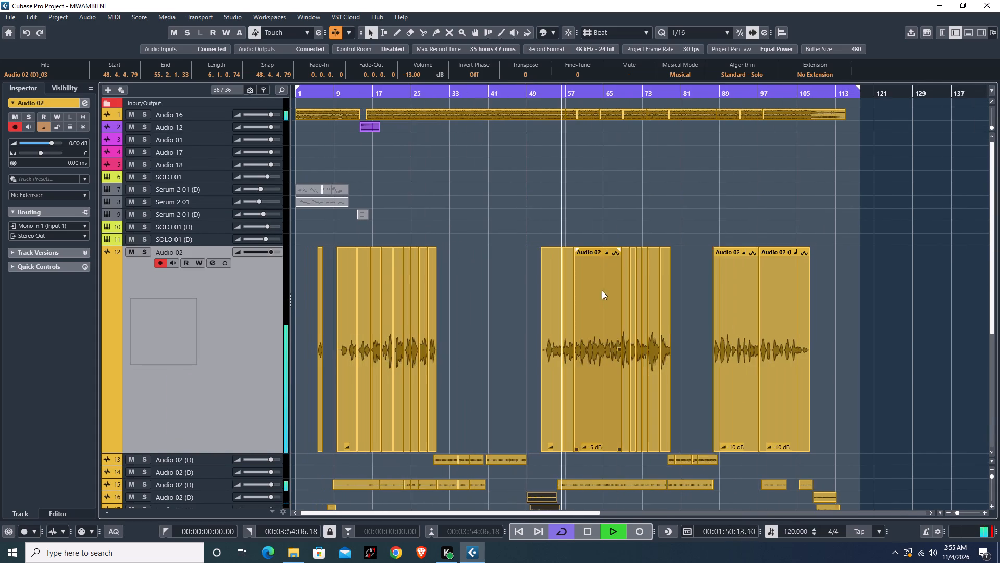
key("h")
left_click(619, 369)
key("h")
key("h")
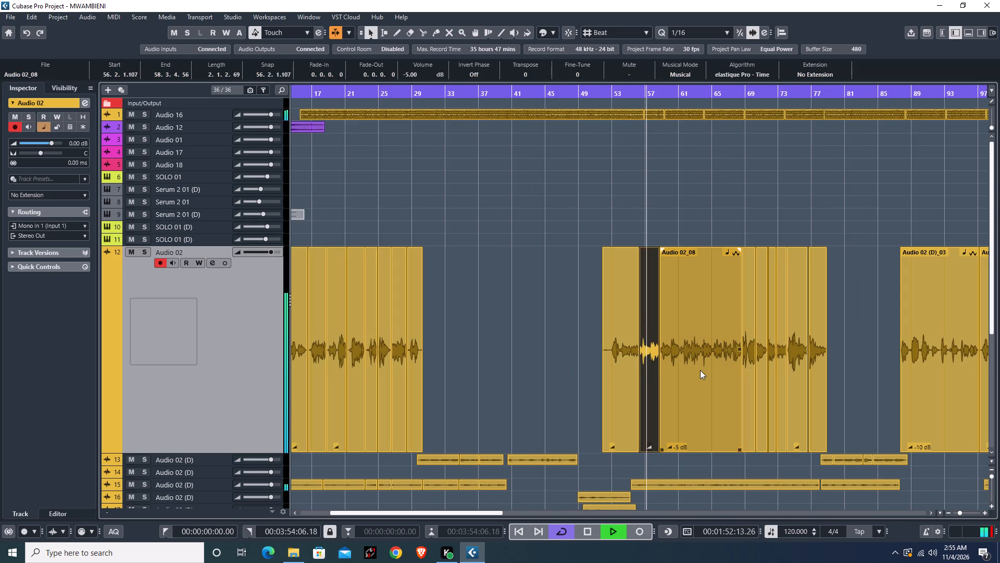
key("h")
type("HH")
left_click(699, 371)
type("HHHH")
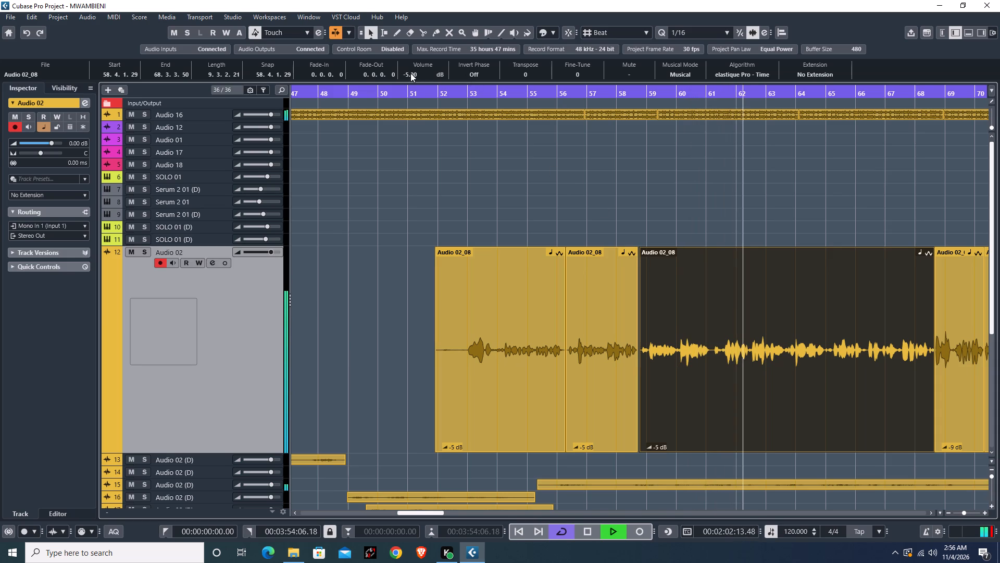
scroll(410, 73, "up", 1)
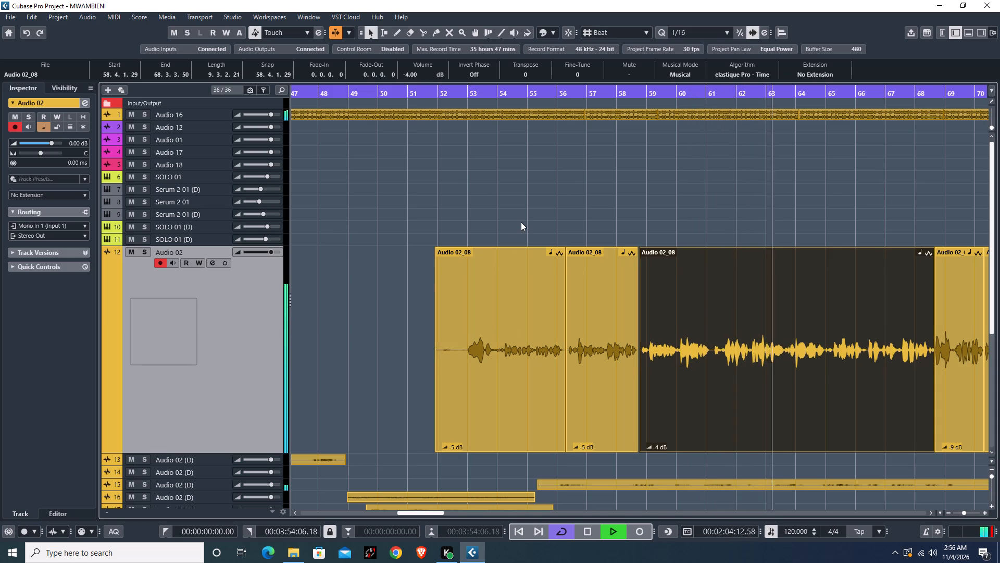
Set the volume of the two preceding Audio 02_08 events, starting at bars 51 and 56, to -4 dB.
left_click_drag(521, 222, 589, 332)
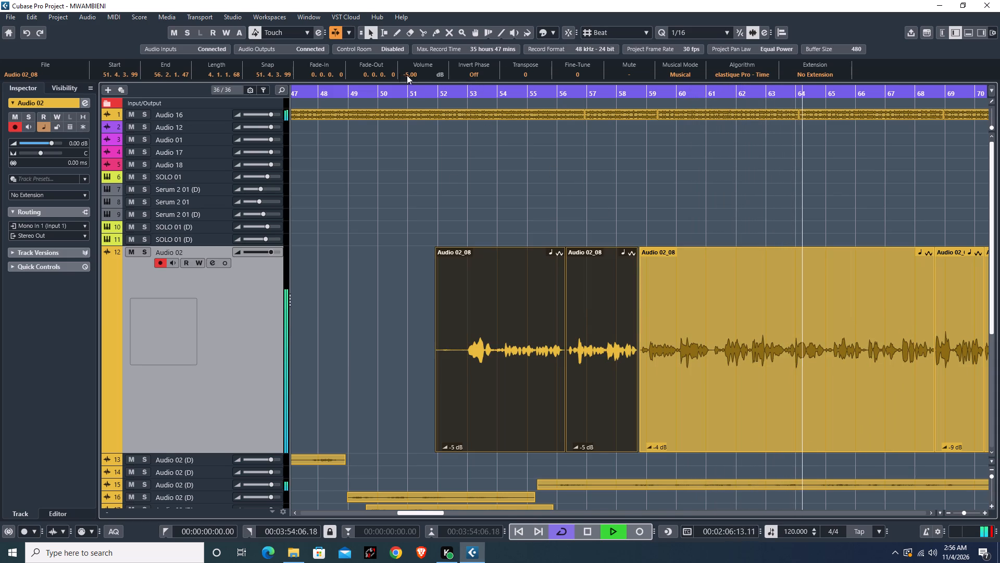
scroll(411, 76, "up", 1)
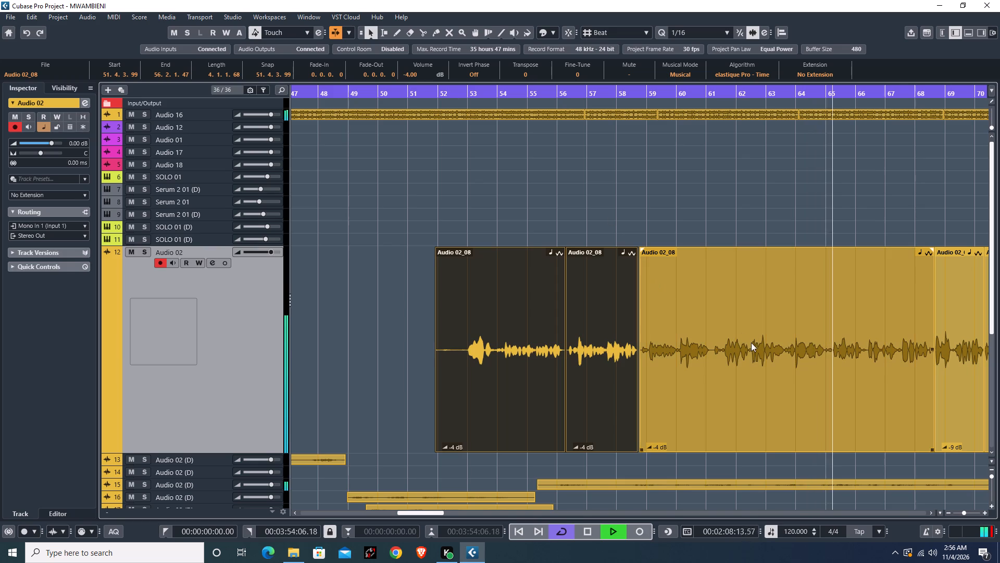
Examine the other Audio 02 vocal events during playback, focusing on the Audio 02_08 event that starts at bar 68.
key("g")
key("g")
key("g")
key("g")
type("GG")
key("g")
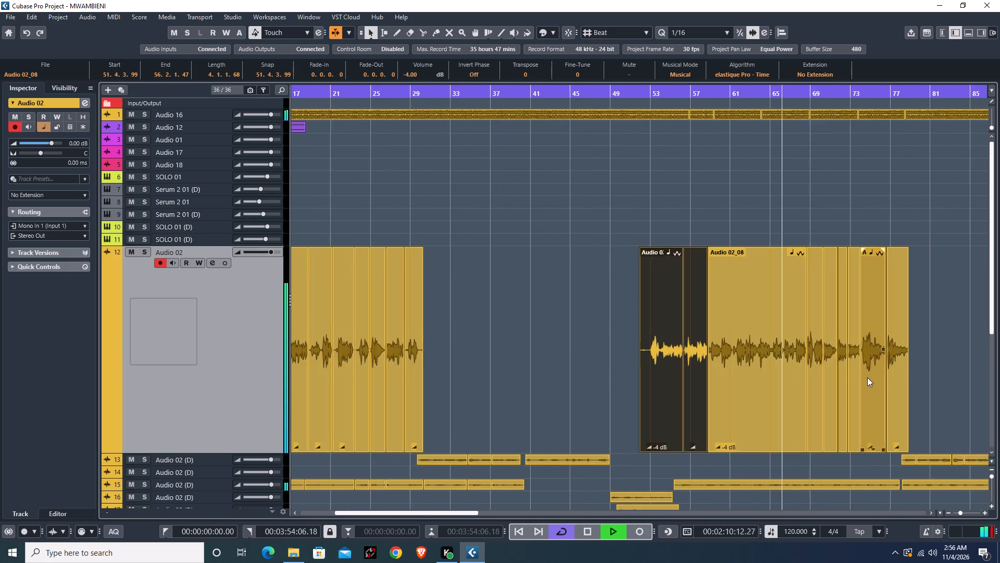
key("g")
key("g")
key("g")
key("g")
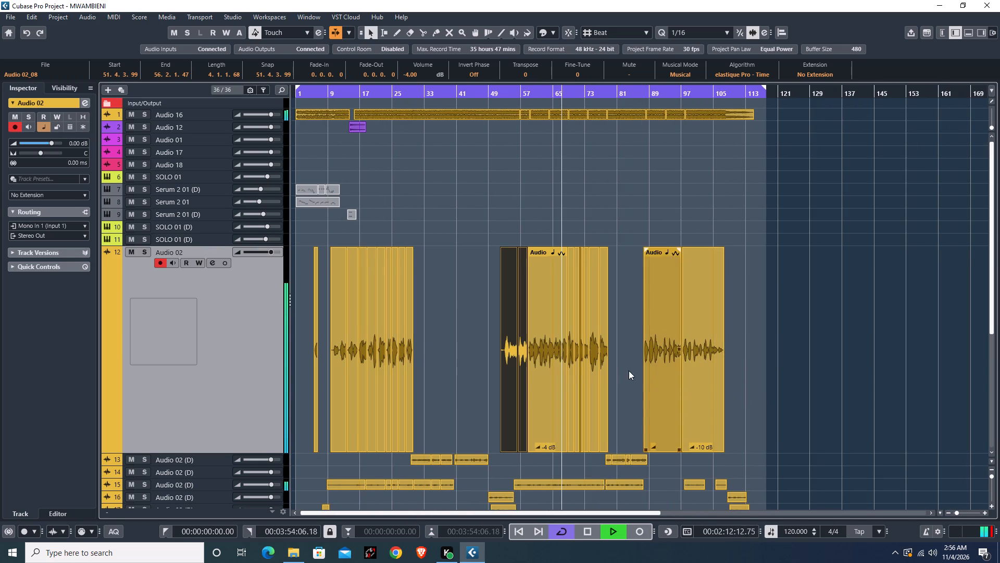
key("h")
key("h")
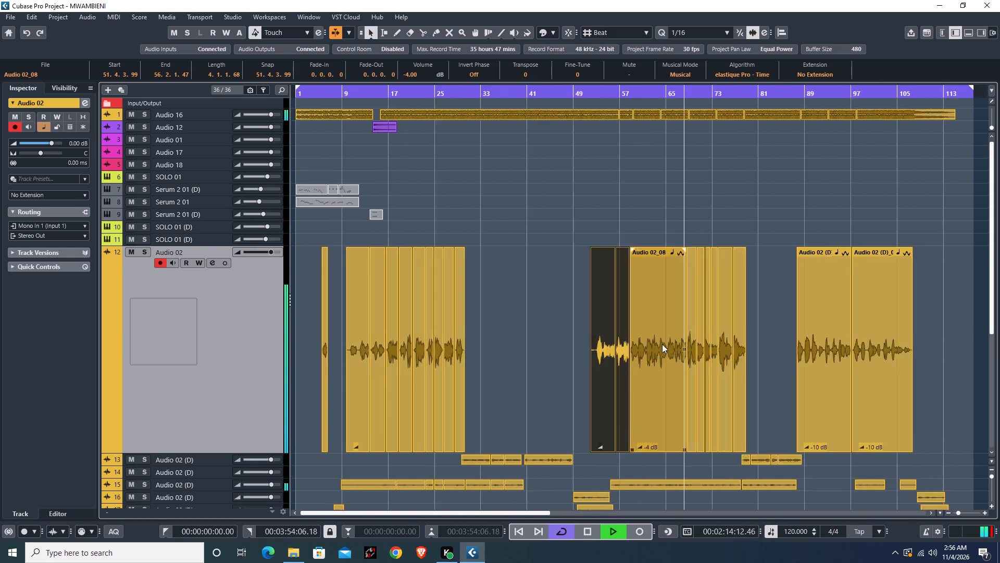
key("h")
key("h")
key("h")
left_click(817, 374)
key("h")
key("h")
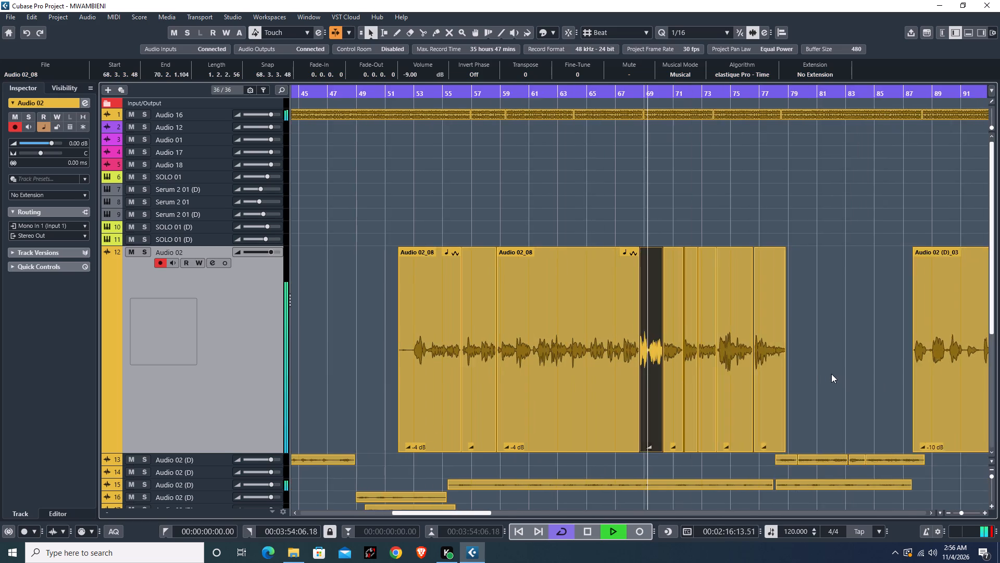
key("h")
key("h")
key("h")
key("h")
key("h")
key("h")
key("h")
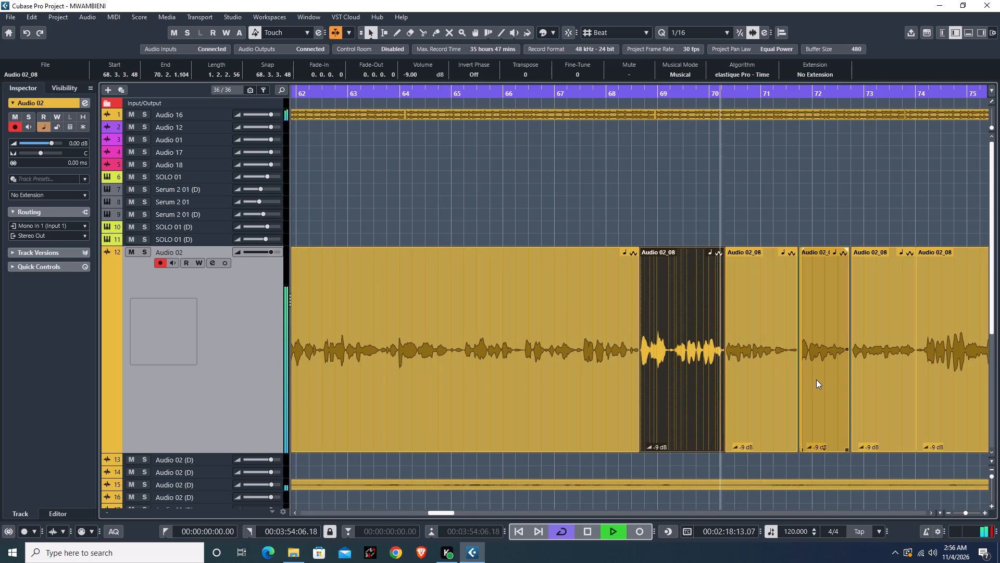
Replay the passage before bar 70 and nudge the Audio 02_08 event at bar 70 later, to start at 70.2.2.23.
left_click(763, 353)
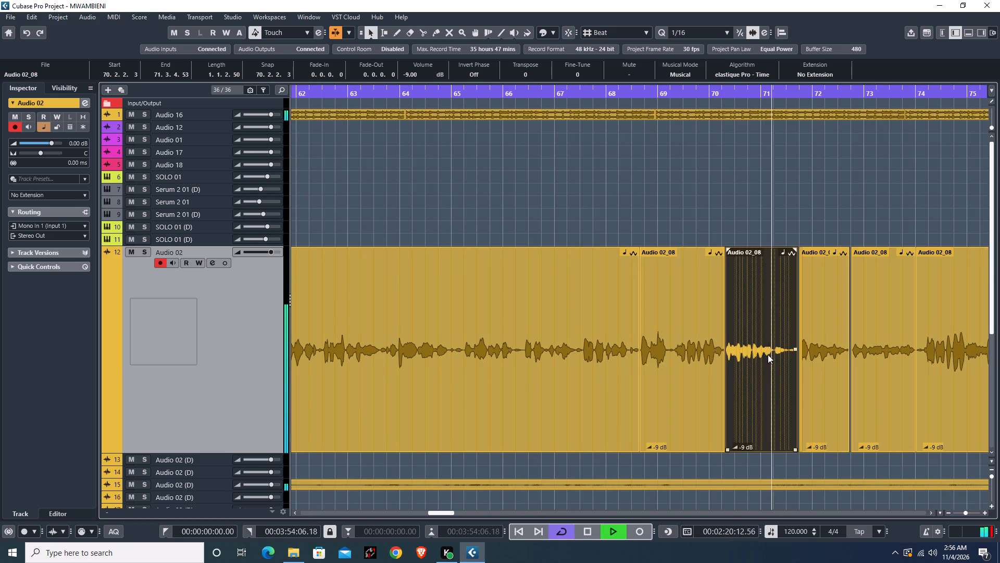
key("h")
key("h")
key("h")
key("h")
key("h")
key("h")
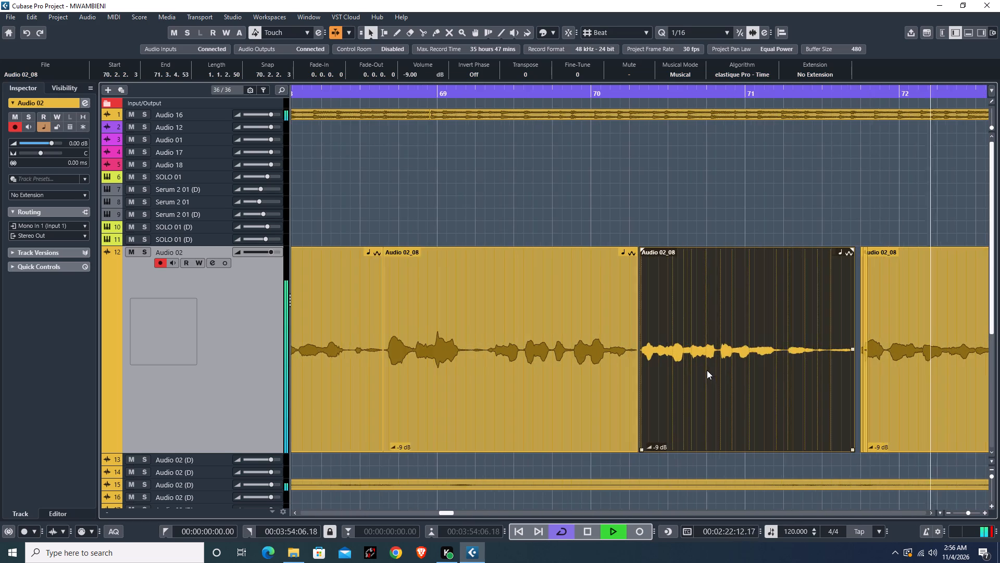
key("h")
key("h")
key("h")
key("h")
key("h")
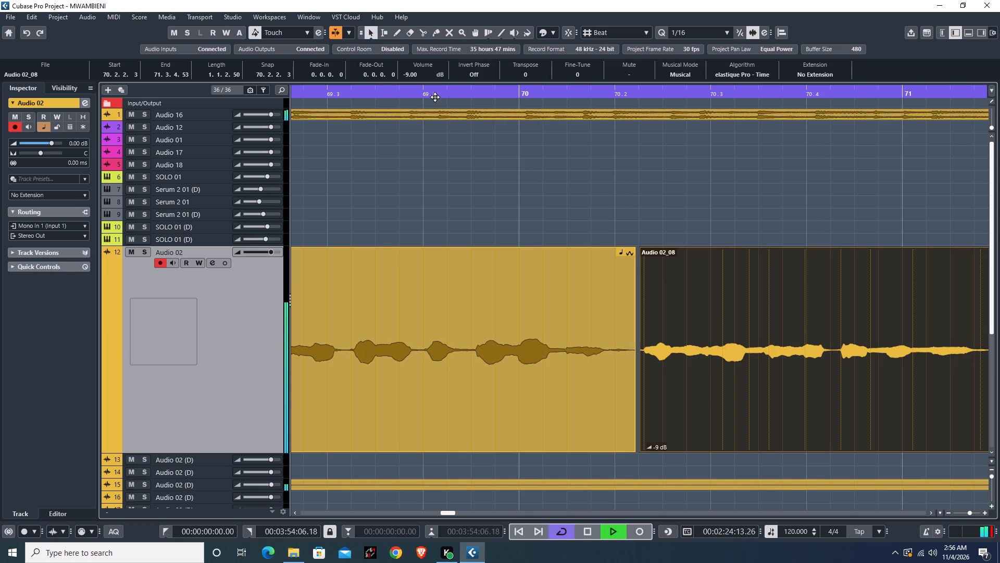
left_click(434, 92)
left_click(727, 345)
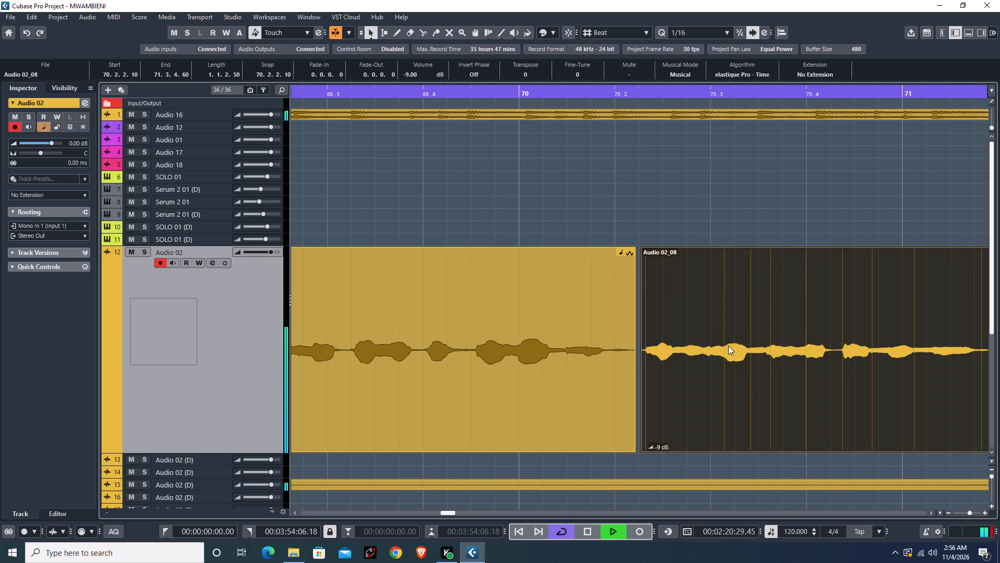
left_click(360, 95)
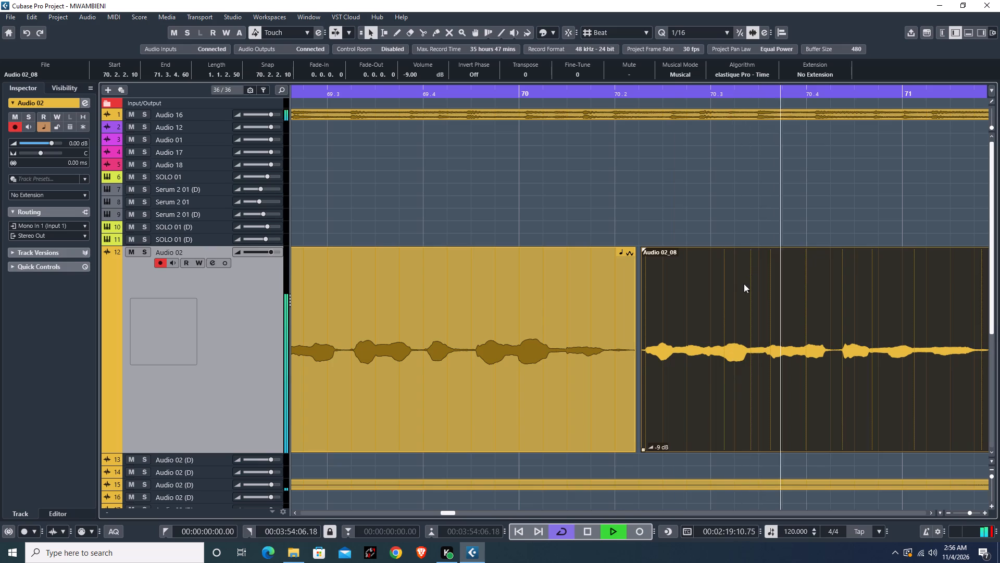
left_click(720, 301)
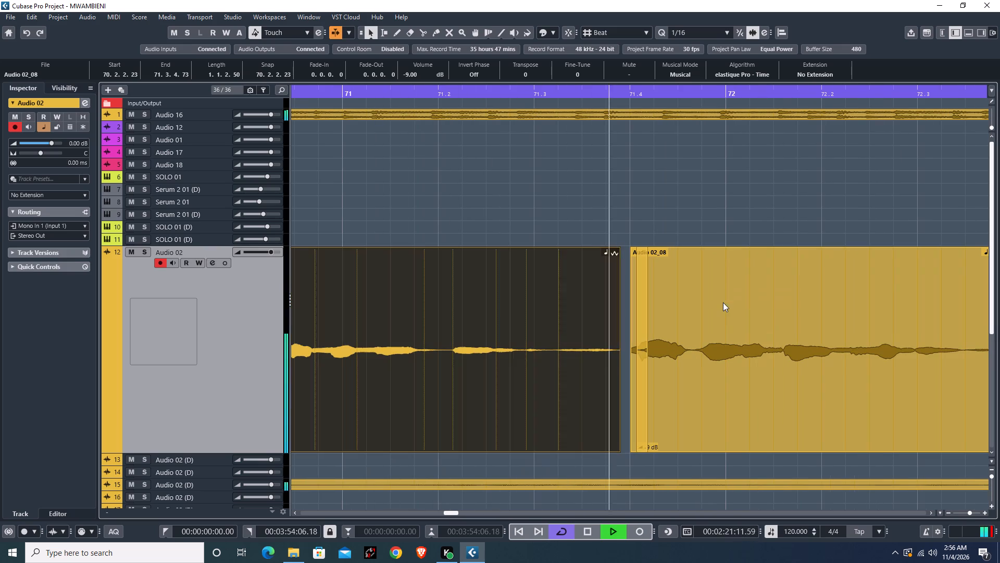
Replay the passage and shift the same Audio 02_08 event slightly later, to start at 70.2.2.46.
key("space")
key("space")
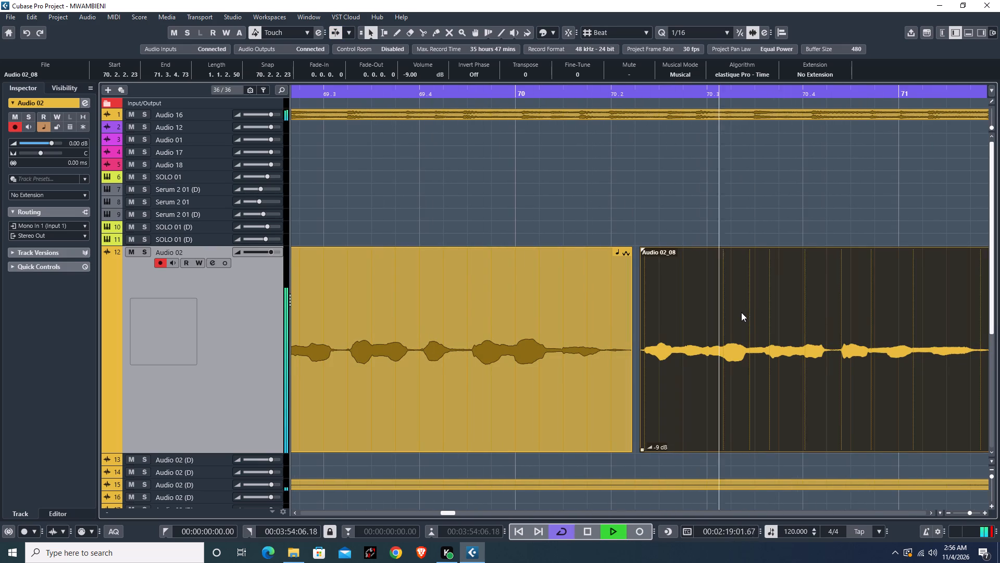
left_click_drag(737, 313, 741, 313)
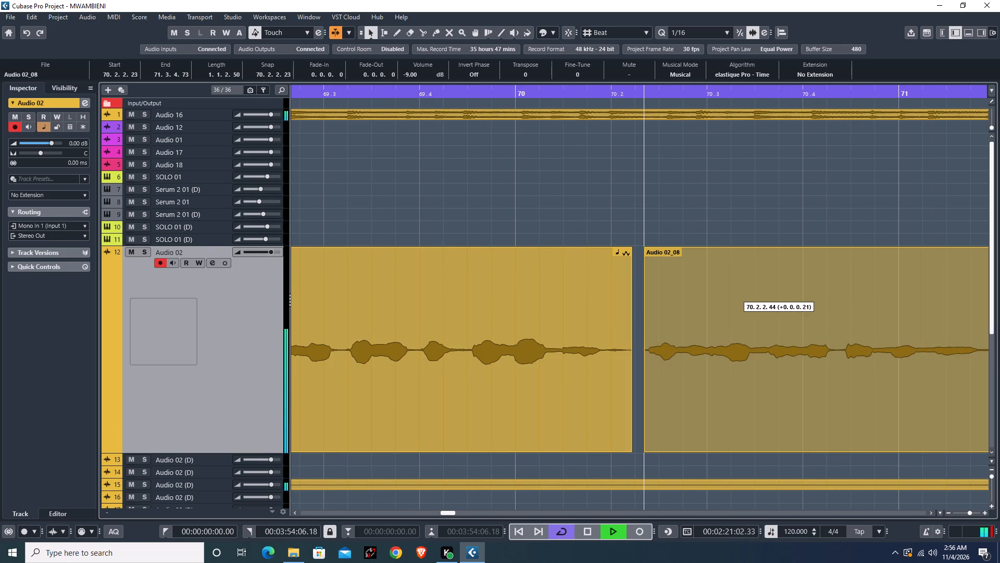
left_click_drag(741, 313, 742, 313)
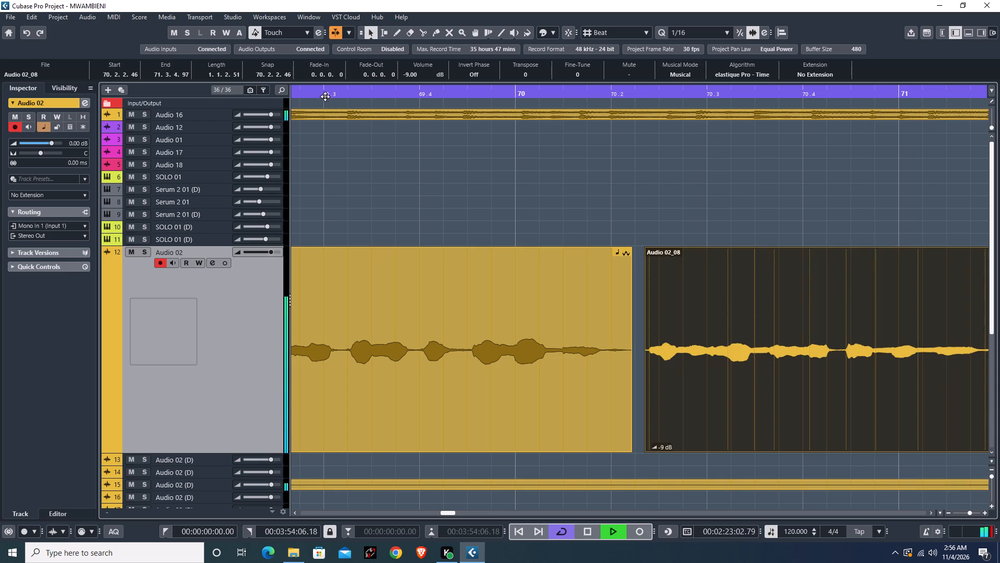
Replay the passage leading into bar 70 and listen through the shifted Audio 02_08 event into the following vocal events.
left_click(325, 96)
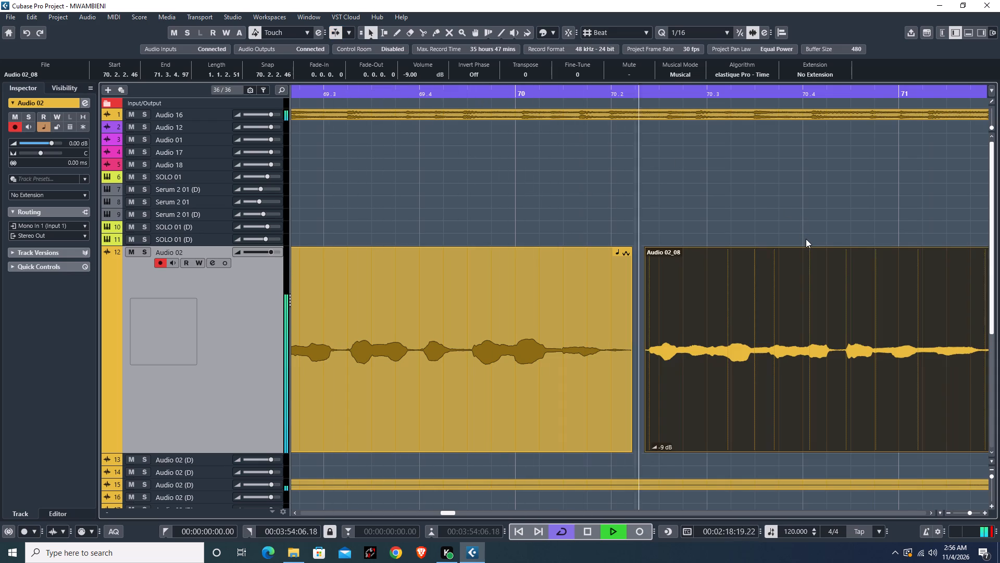
key("g")
key("g")
key("g")
key("g")
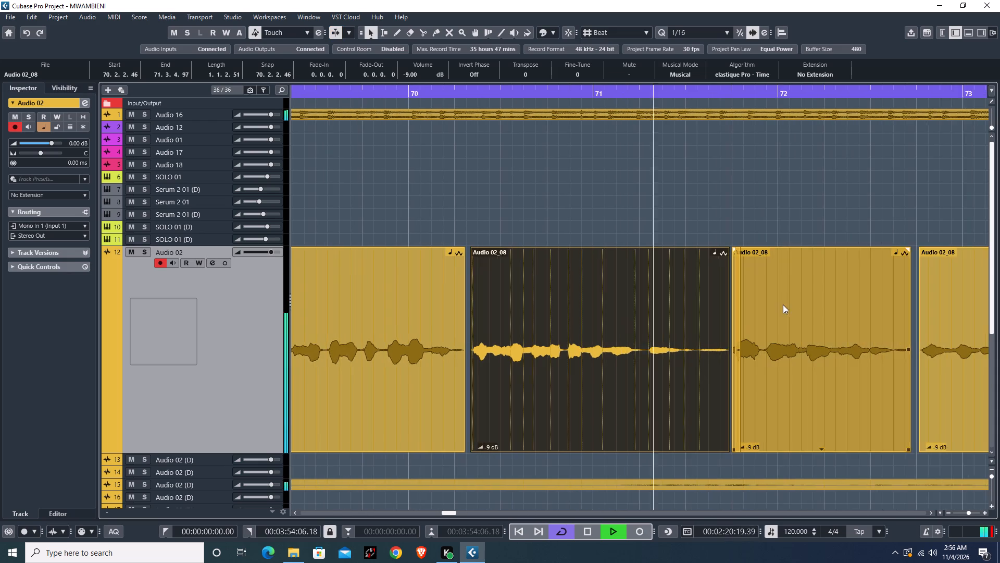
key("g")
key("g")
key("g")
key("g")
Delete the short Audio 02_08 fragment at 71.4.1.35 that overlaps the start of the longer vocal event at bar 71.4.
key("h")
key("h")
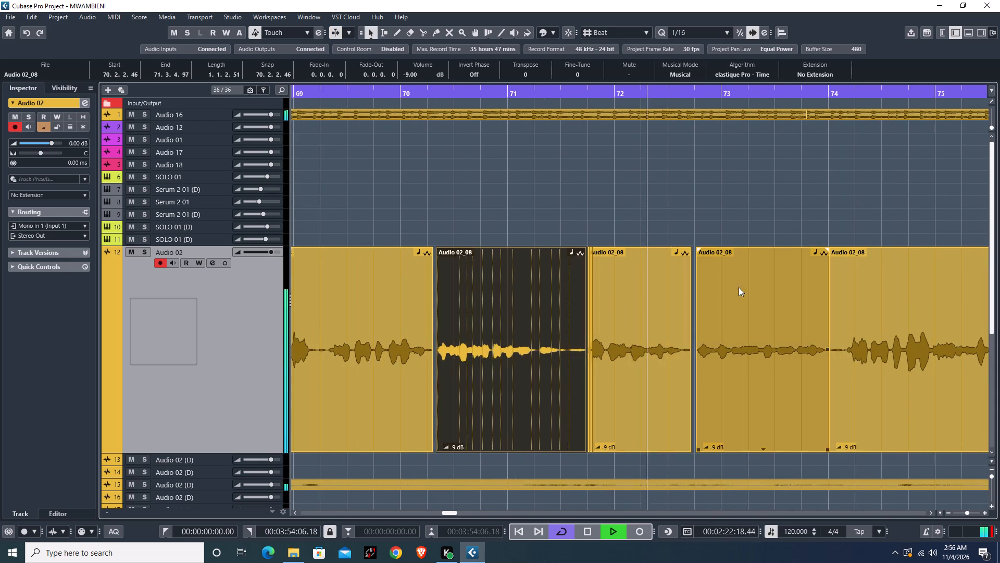
key("h")
key("h")
key("h")
key("h")
left_click(373, 358)
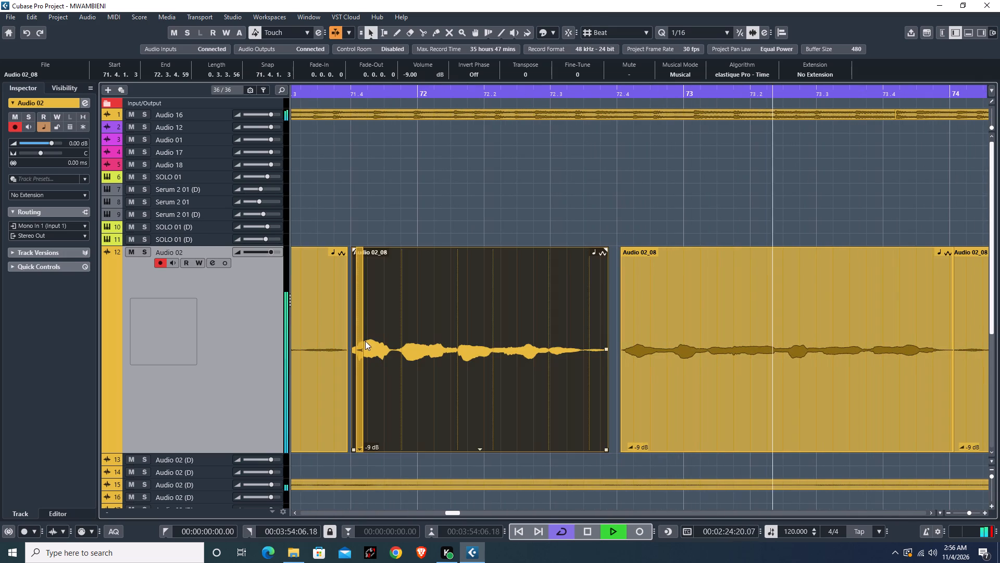
left_click(352, 336)
left_click(361, 337)
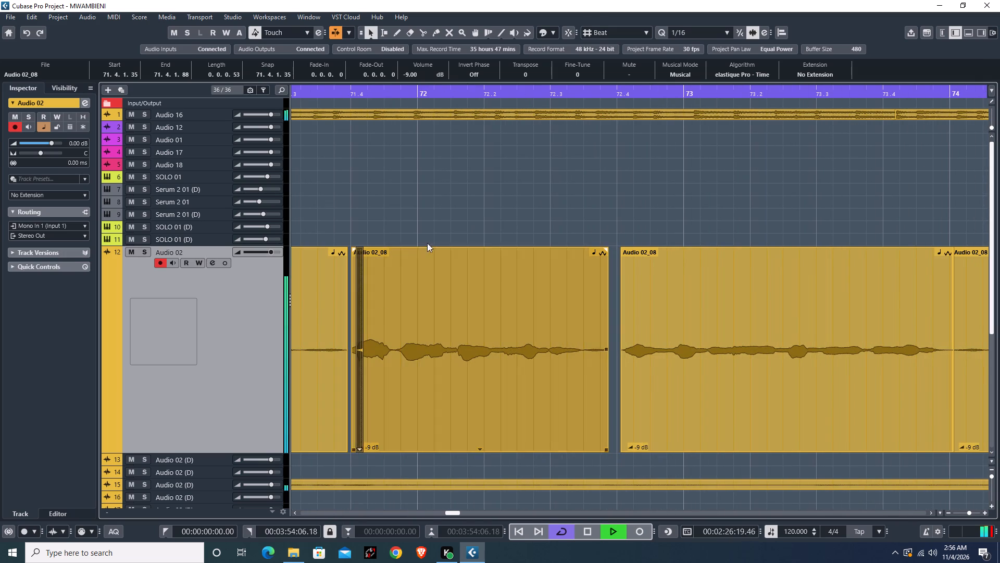
key("BackSpace")
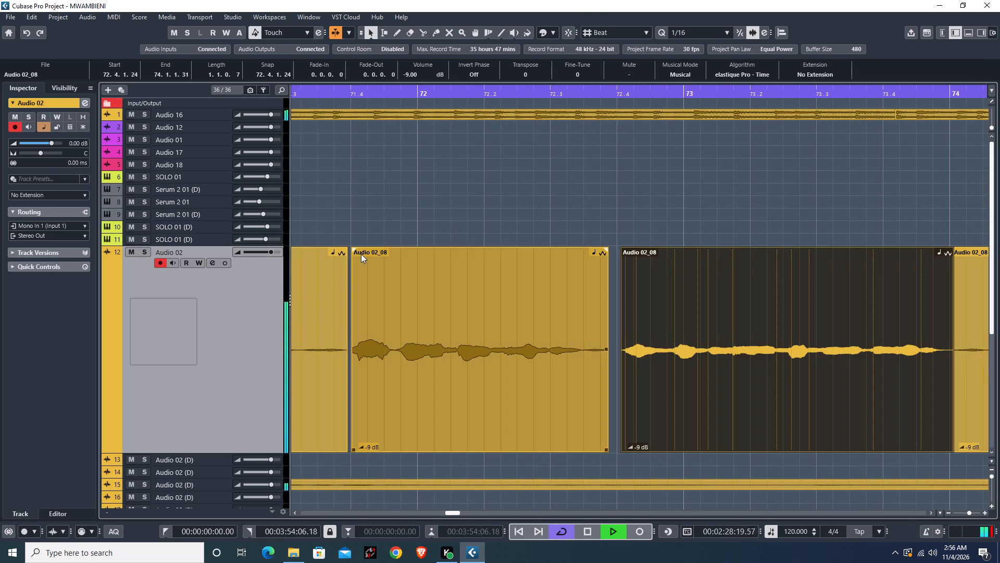
Replay from just before bar 71.4 and check the cleaned-up Audio 02_08 event and the vocal events after it.
left_click(304, 94)
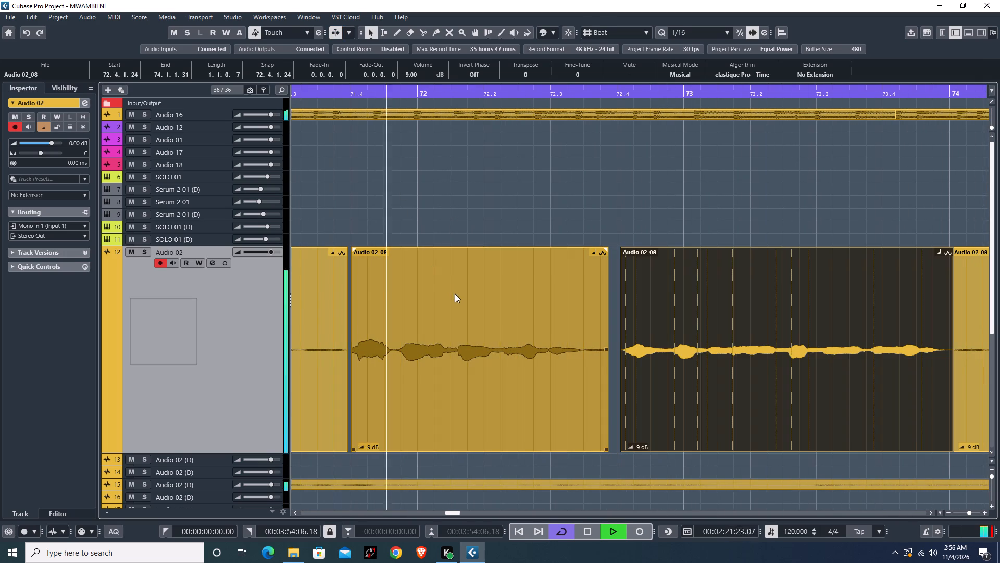
left_click(455, 295)
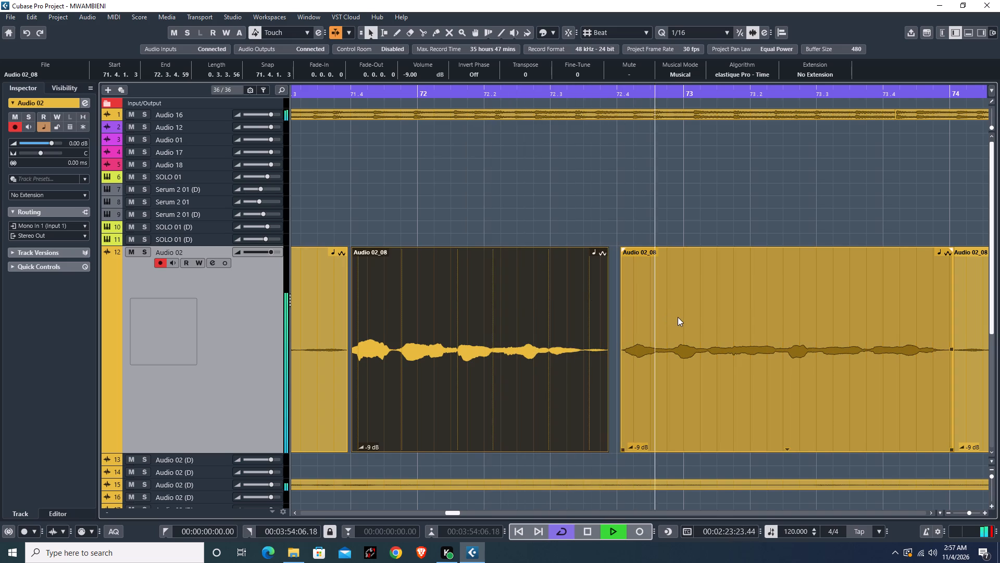
key("g")
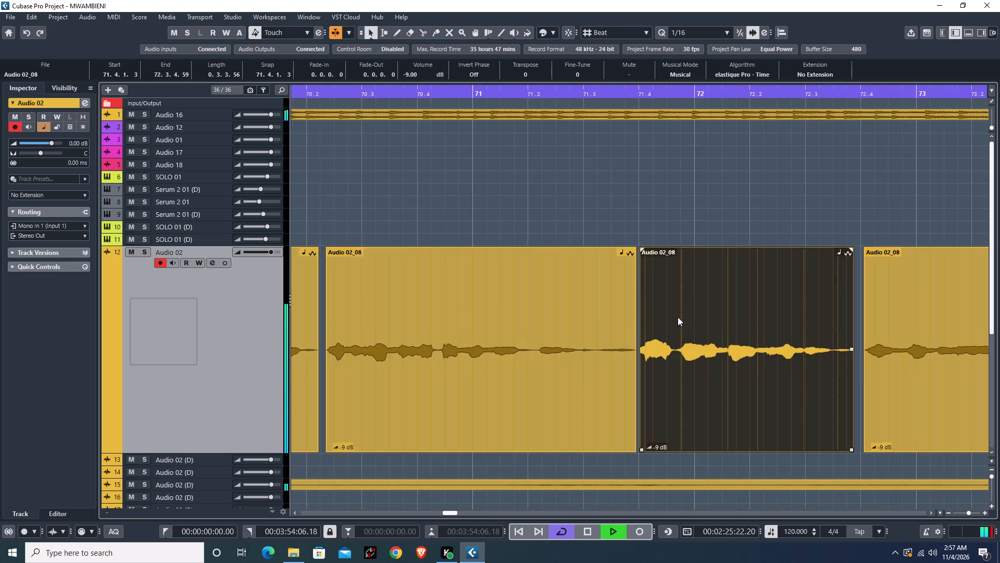
key("g")
key("g")
key("g")
key("g")
key("g")
key("g")
key("g")
key("g")
key("g")
key("g")
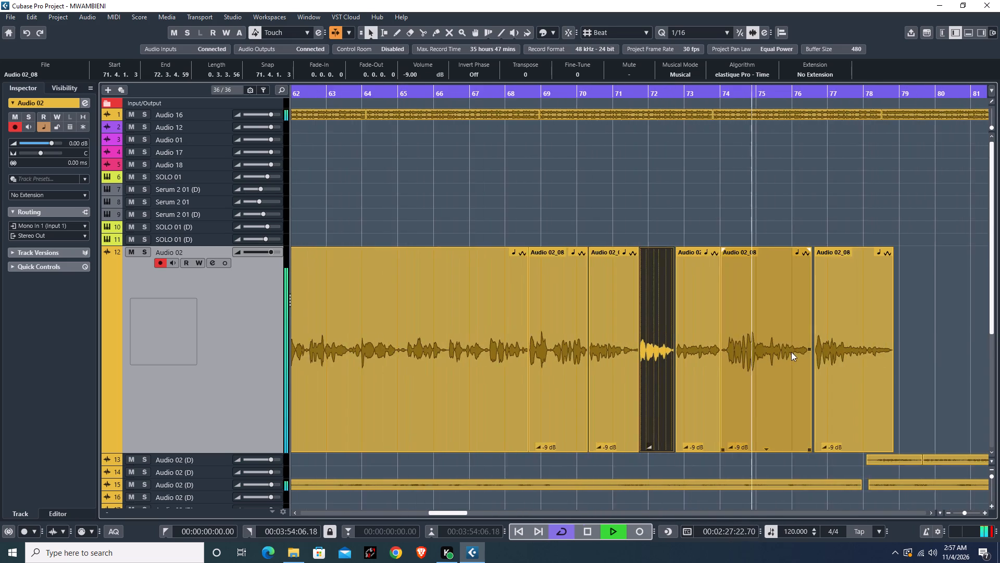
key("g")
key("g")
key("g")
key("g")
Examine the Audio 02_08 event that starts at bar 74 and the vocals following it during playback, out to the full arrangement.
left_click(690, 356)
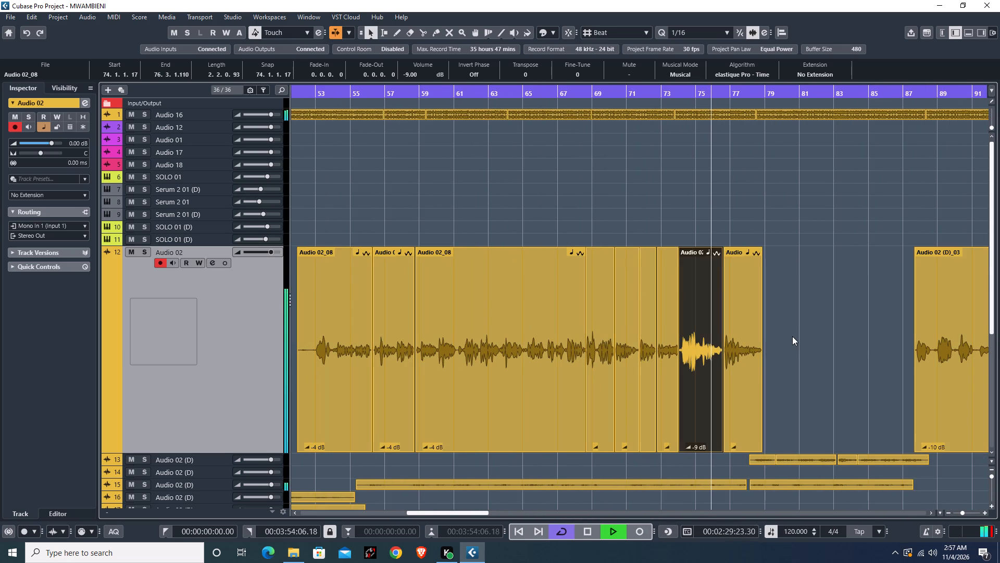
key("h")
key("h")
key("h")
type("HHH")
key("h")
key("g")
type("GGGG")
key("g")
key("g")
key("g")
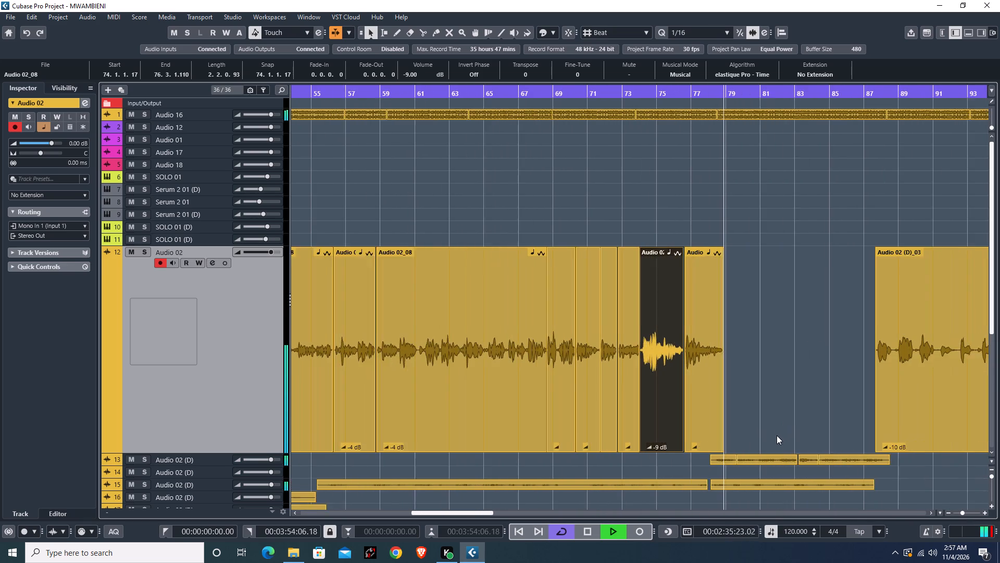
key("g")
type("GG")
key("g")
key("g")
key("g")
key("g")
key("g")
key("g")
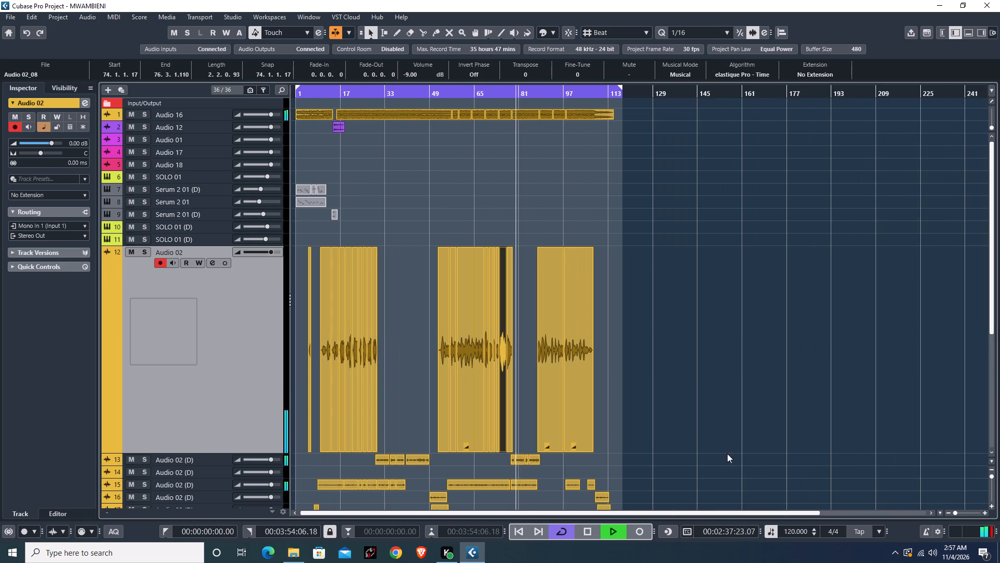